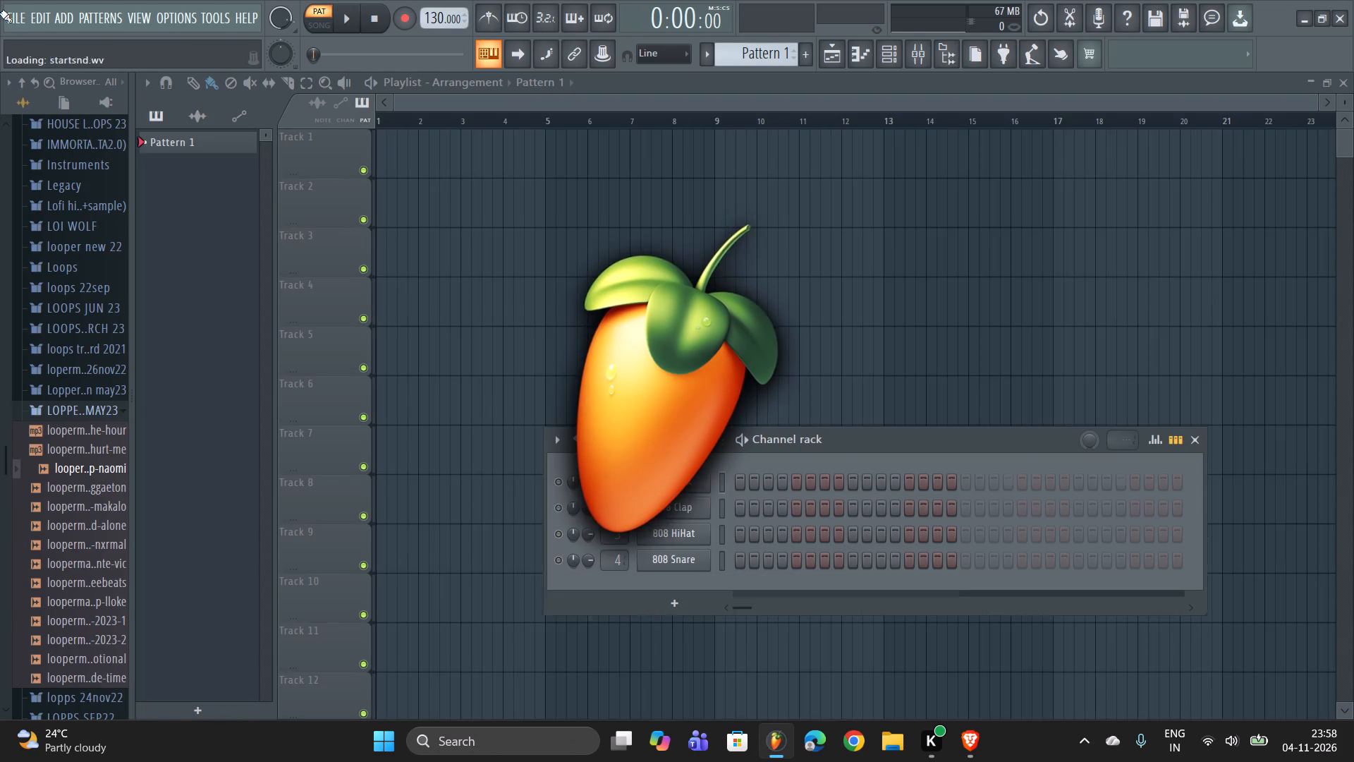
click(14, 24)
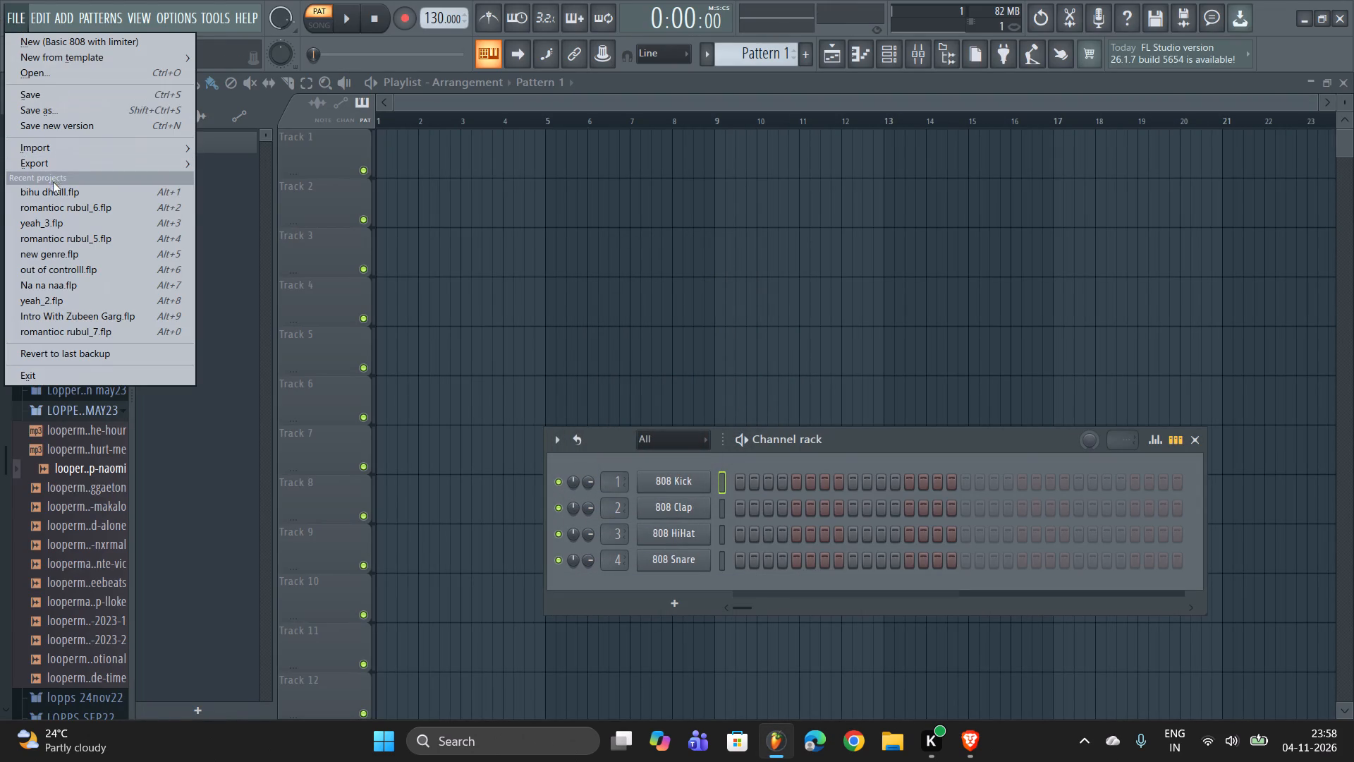
click(66, 209)
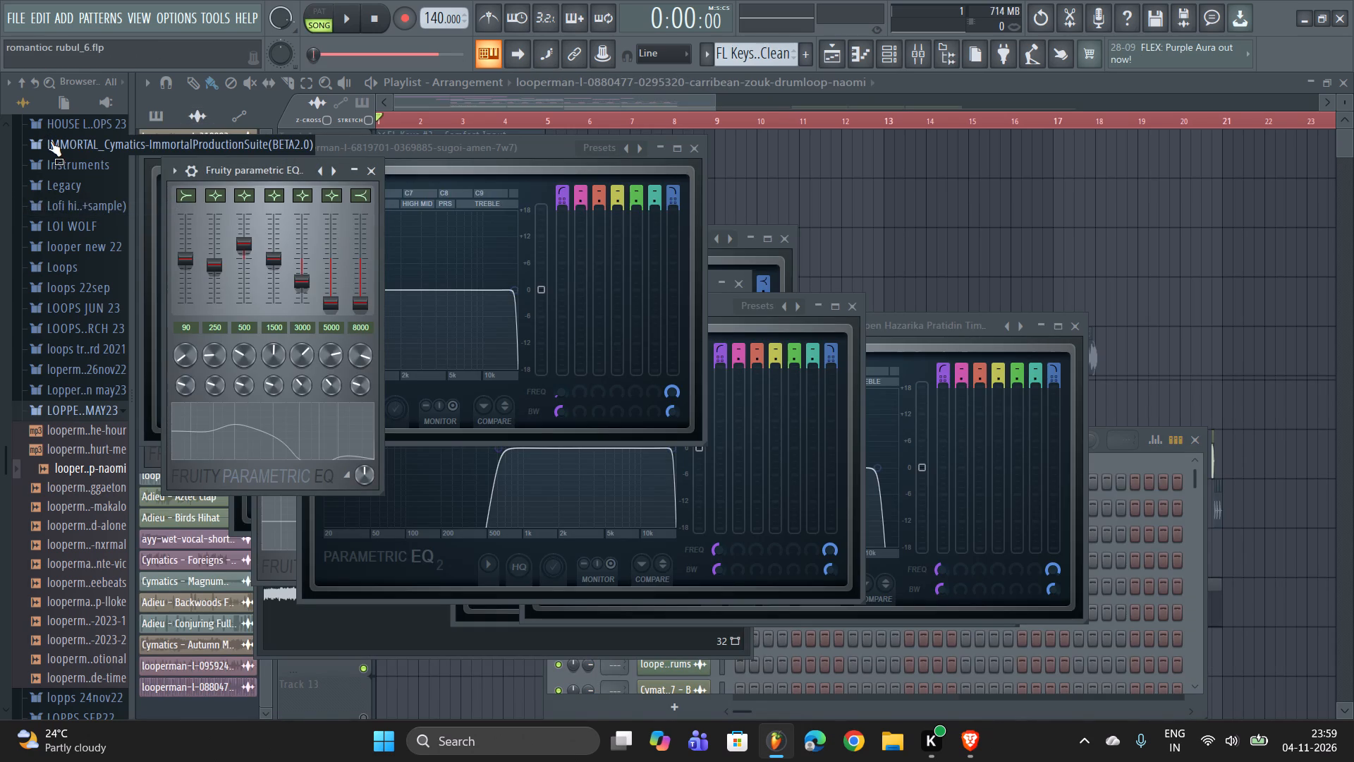
Start song playback and lower the slider level in the Windows quick settings, returning to the playlist.
key(space)
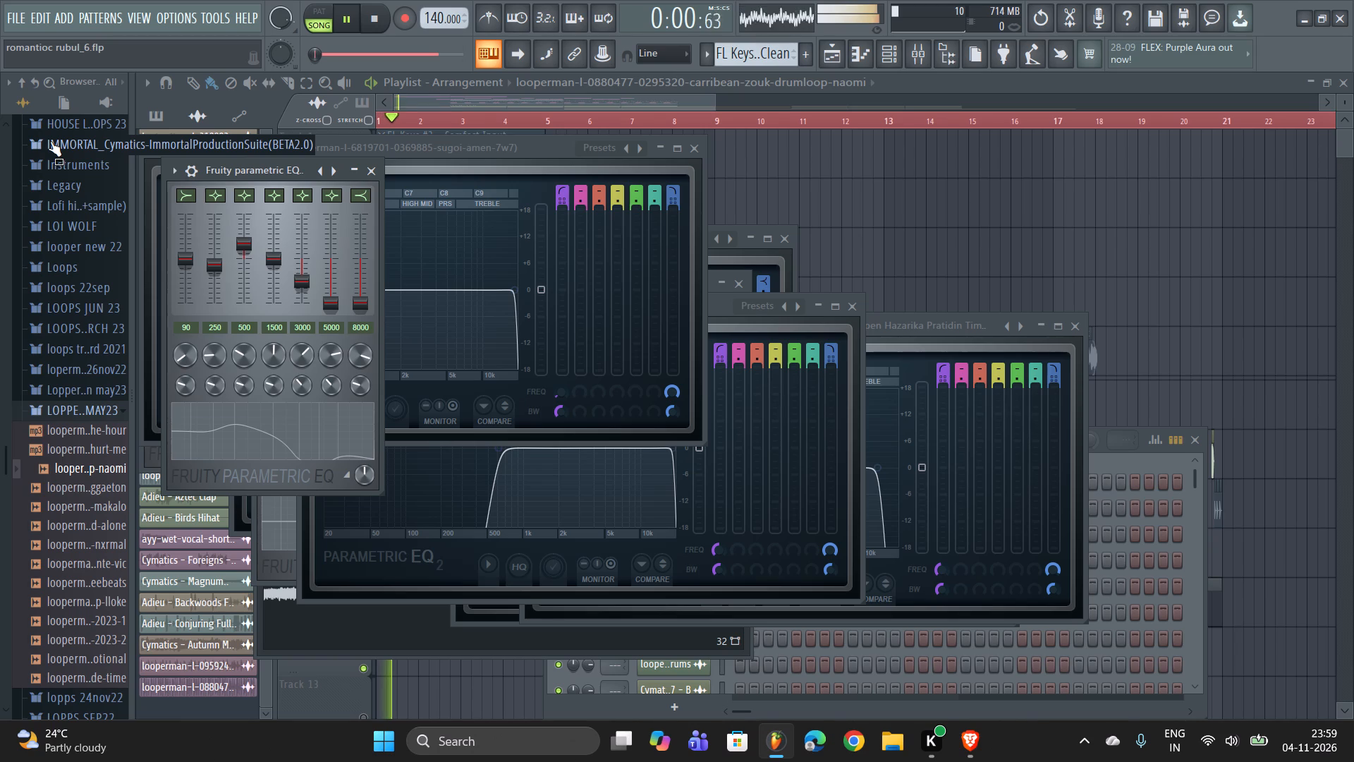
click(1255, 741)
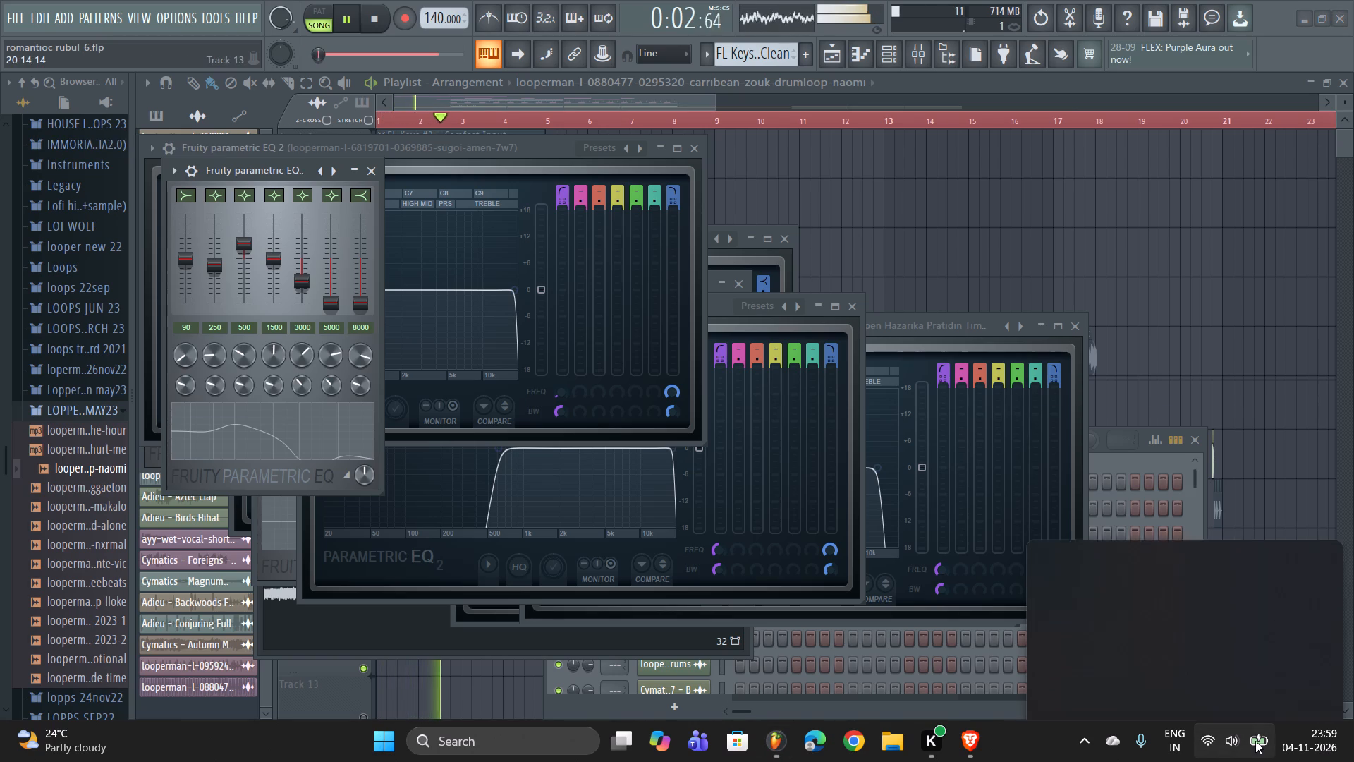
drag(1155, 639, 1109, 641)
right_click(1032, 231)
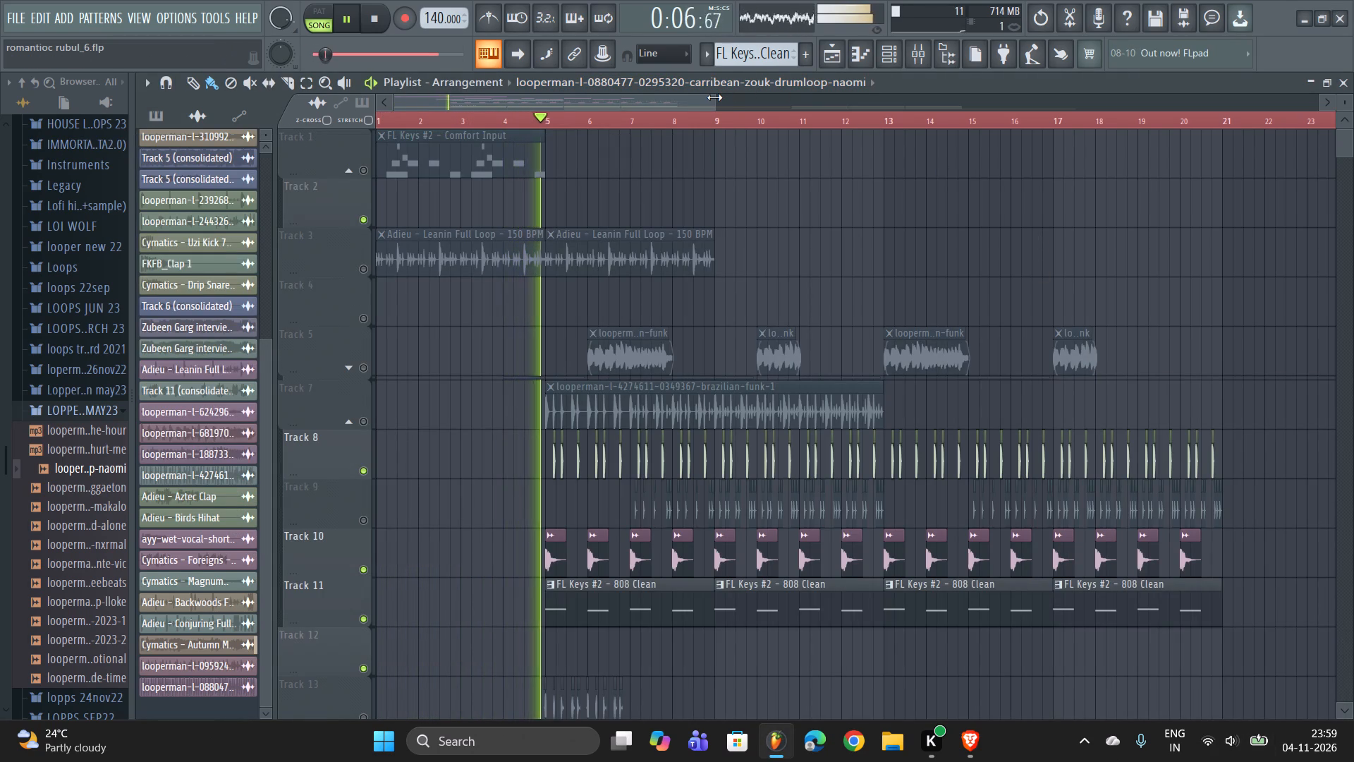
Shorten the playlist's time selection so that it ends at bar 21, with the whole arrangement in view.
drag(714, 97, 808, 117)
scroll(1135, 582, down, 4)
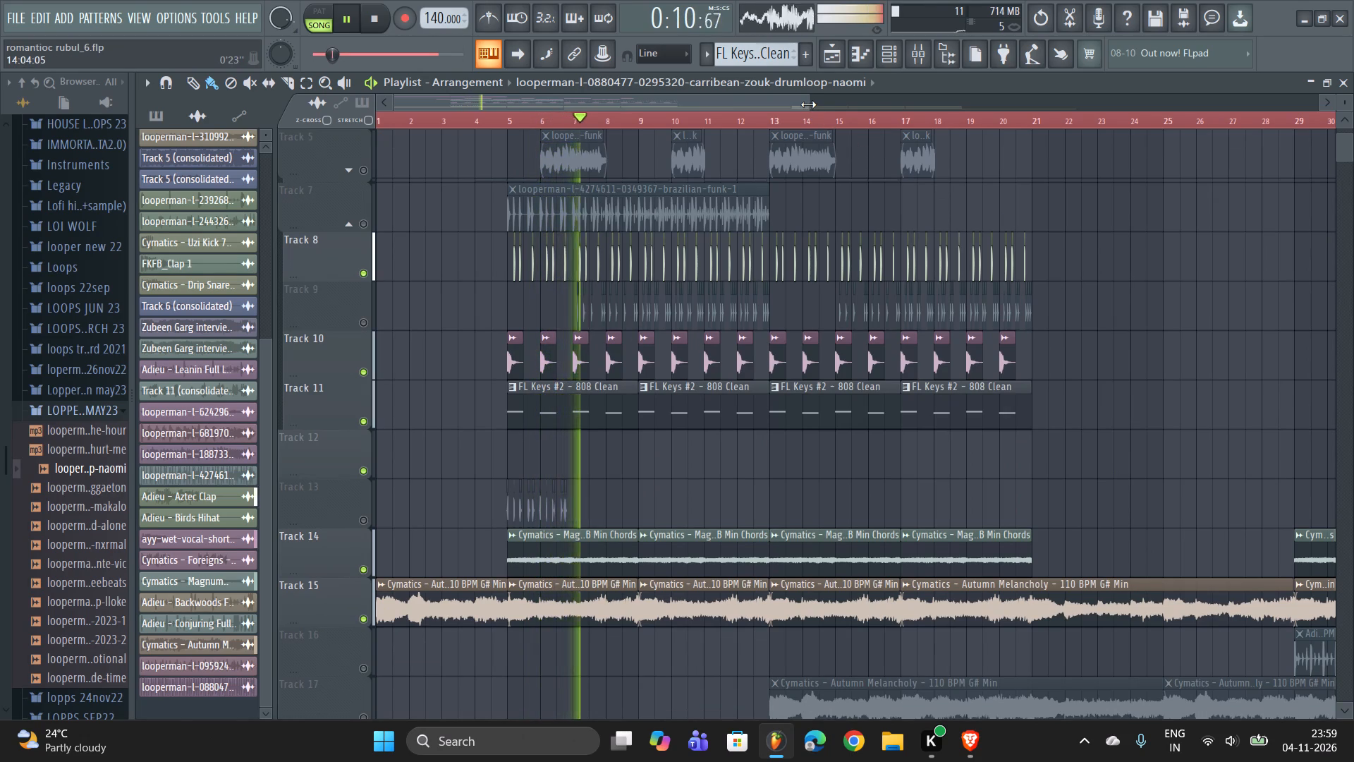
drag(808, 104, 1350, 176)
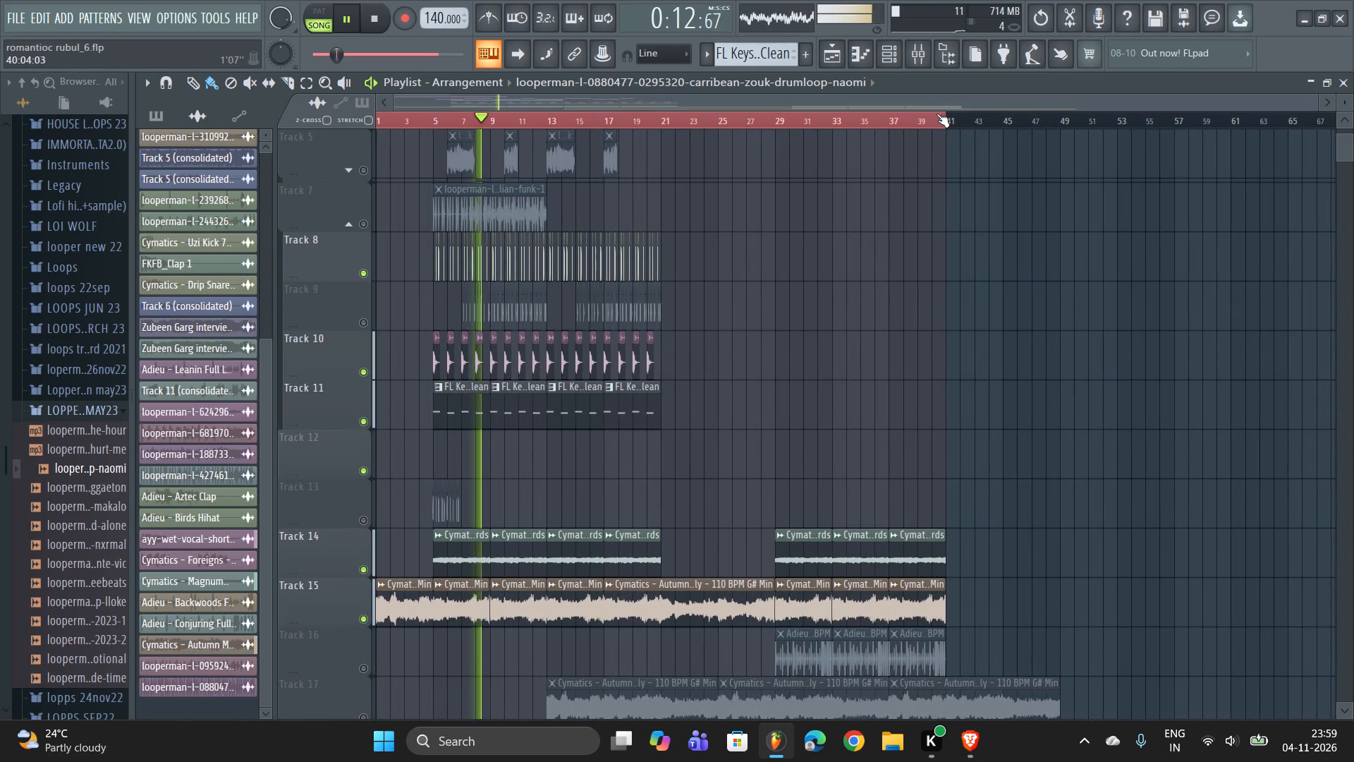
right_drag(948, 119, 656, 190)
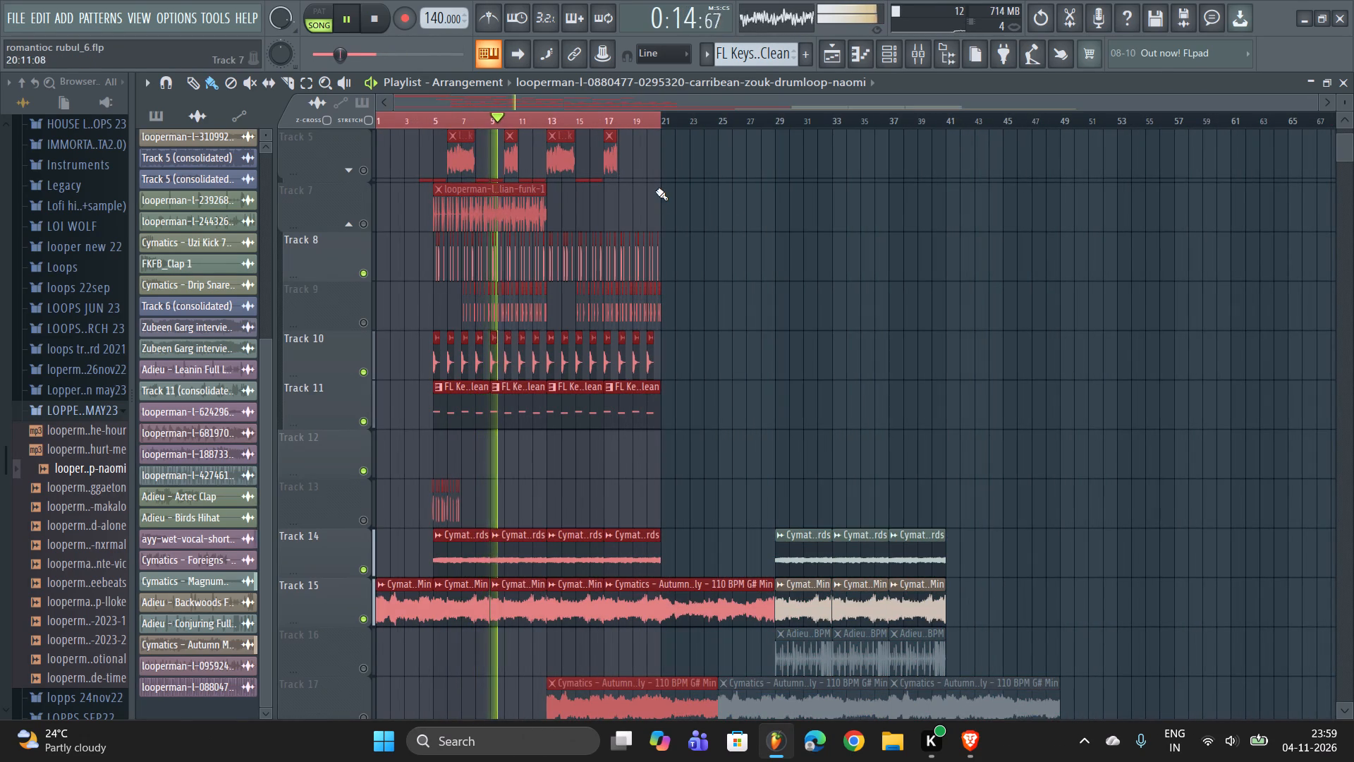
right_click(672, 198)
right_click(769, 220)
scroll(787, 236, up, 2)
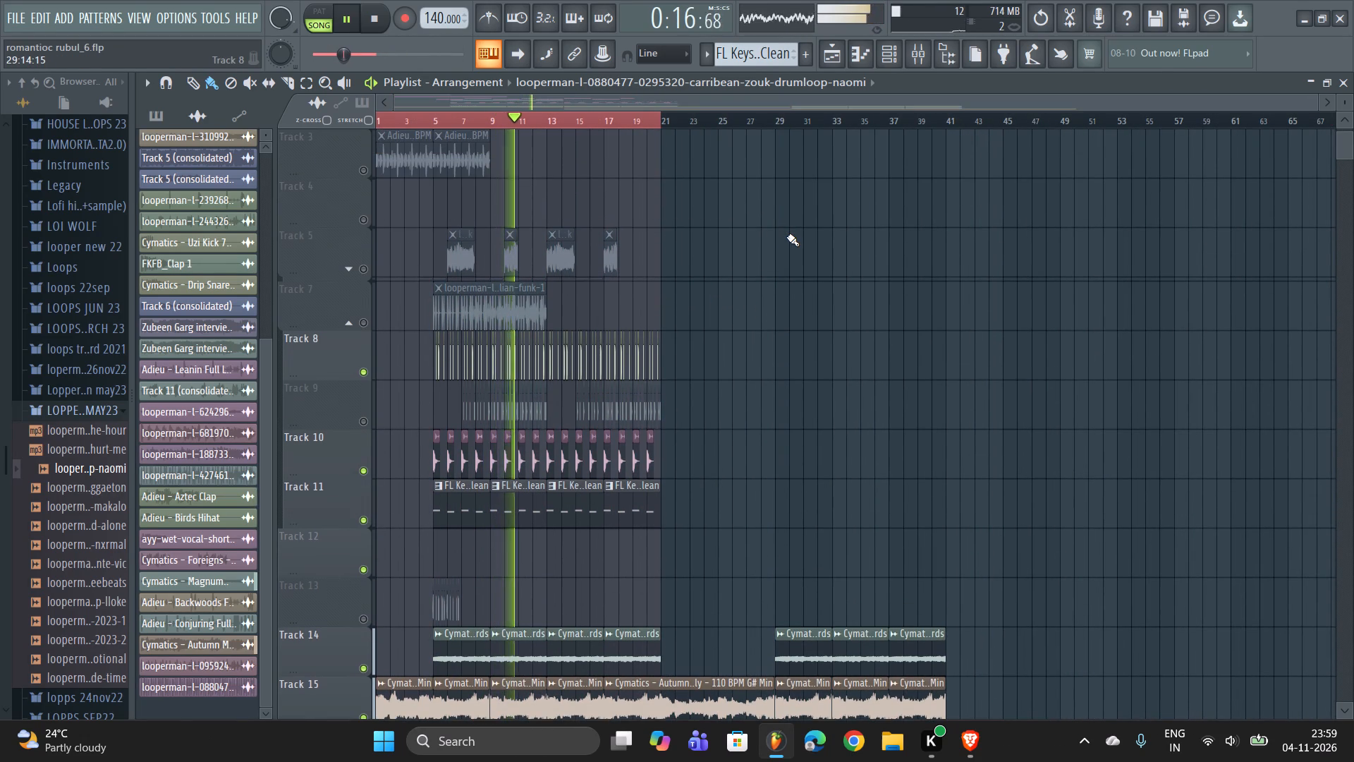
scroll(789, 276, down, 3)
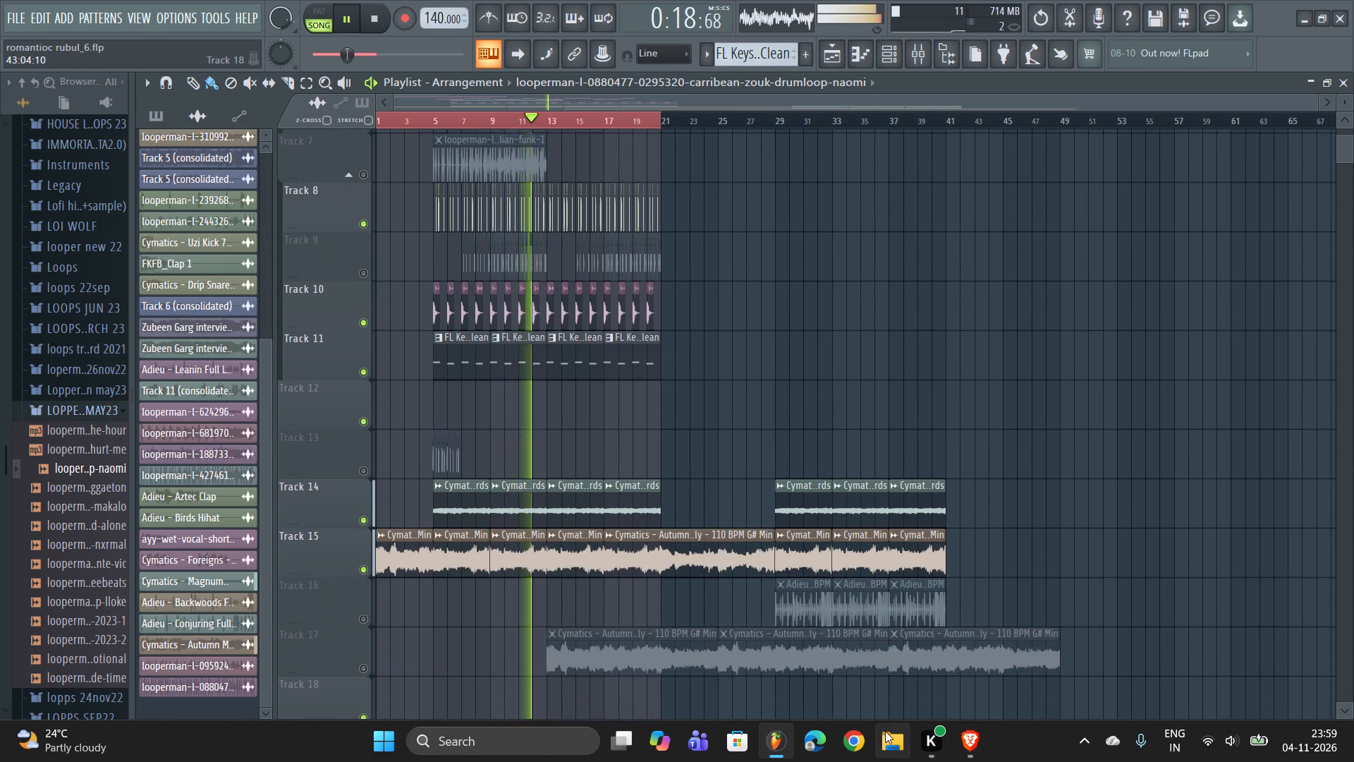
Switch to File Explorer and open the folder "impotent for mix".
click(885, 731)
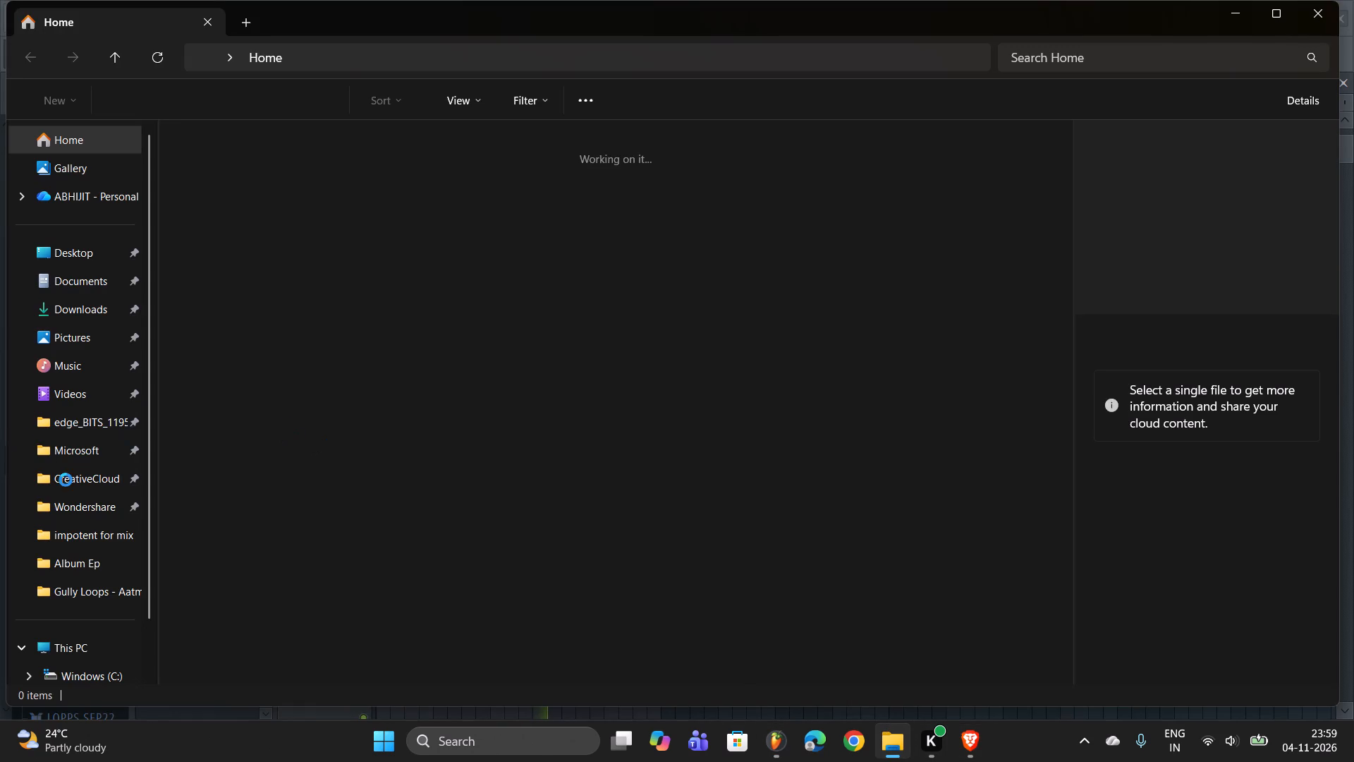
scroll(80, 491, down, 1)
scroll(80, 491, up, 3)
scroll(83, 493, down, 1)
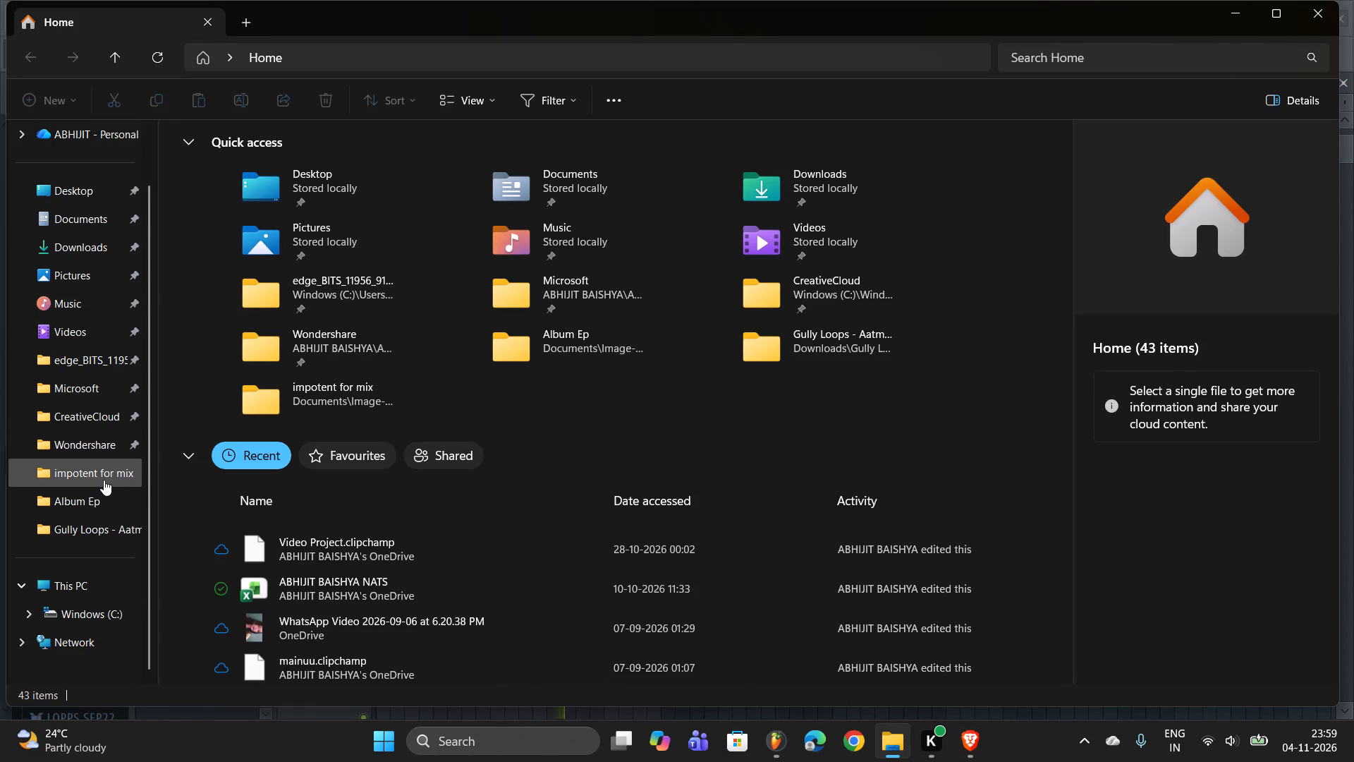
click(104, 480)
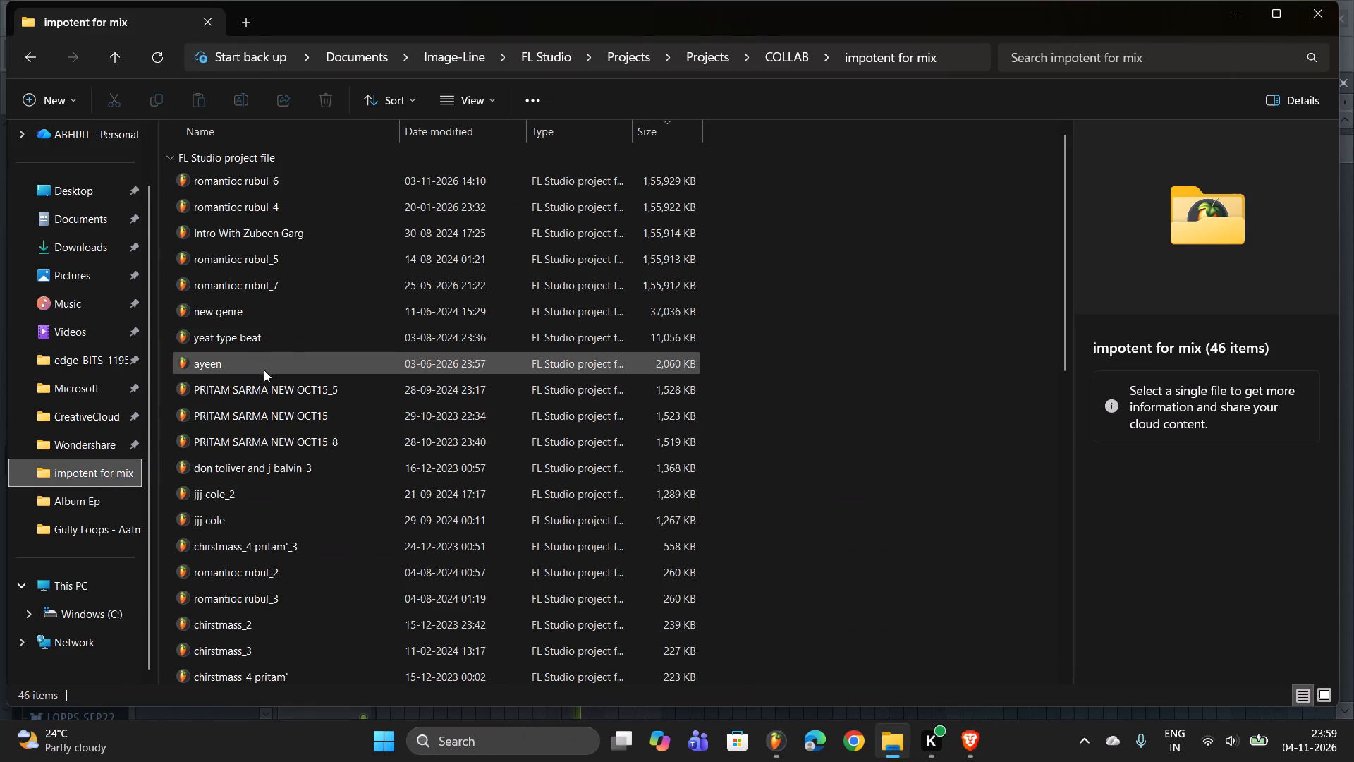
Open the project "freed again" from the folder and look through its playlist tracks.
scroll(294, 329, down, 11)
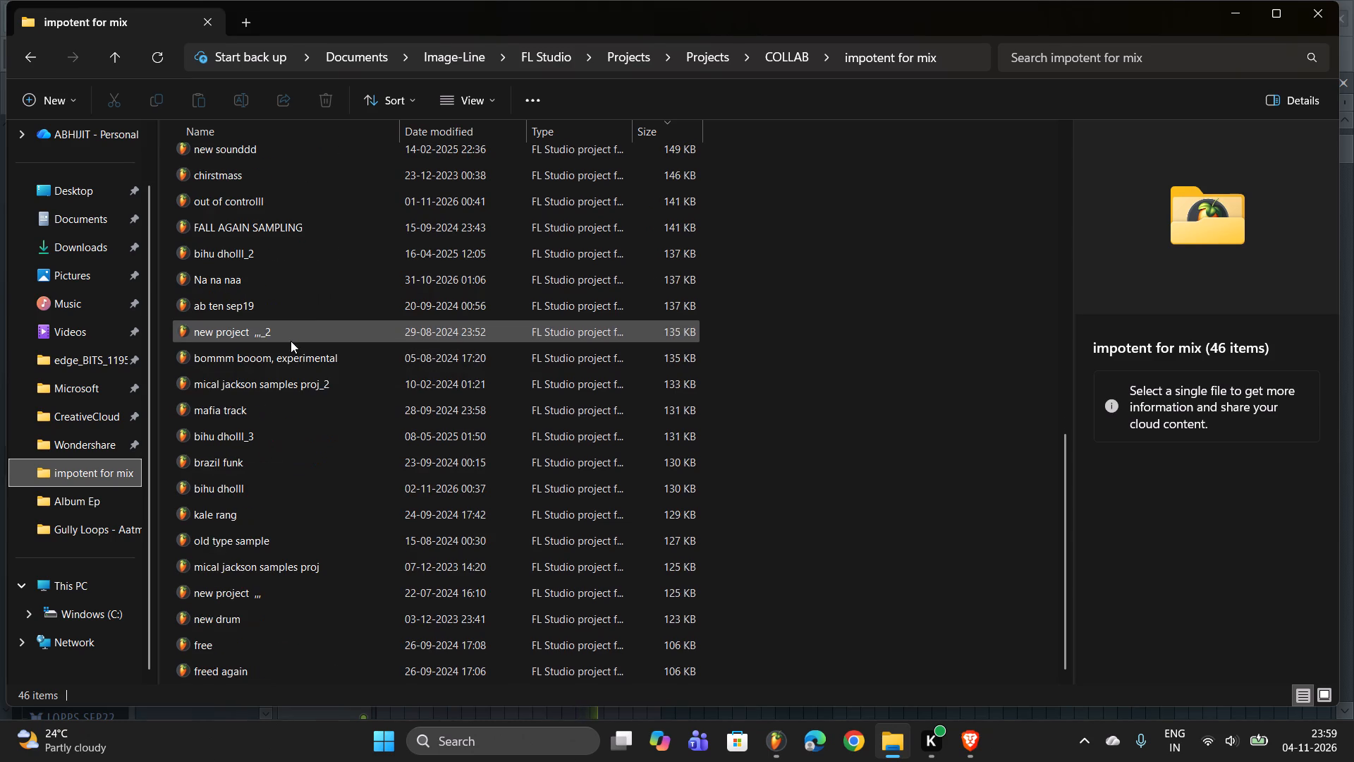
scroll(298, 369, down, 2)
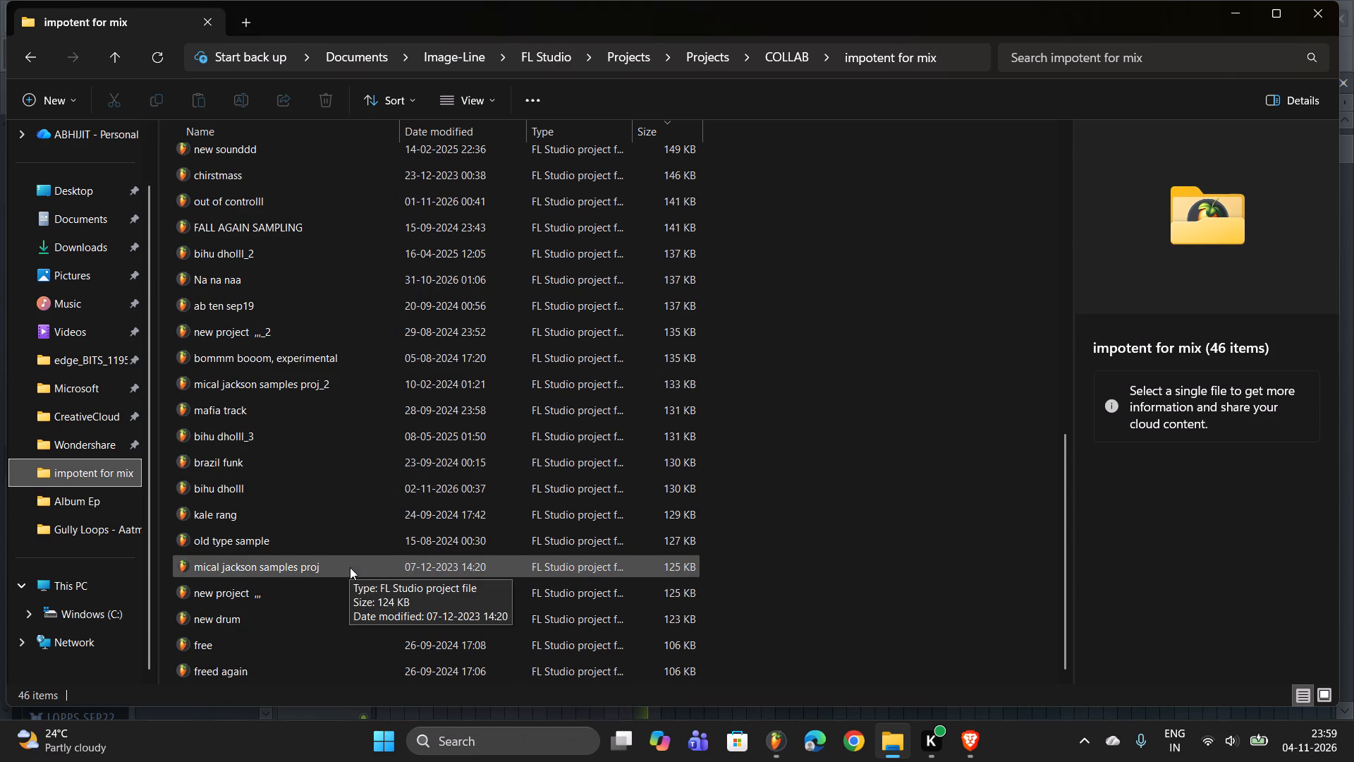
scroll(240, 653, down, 1)
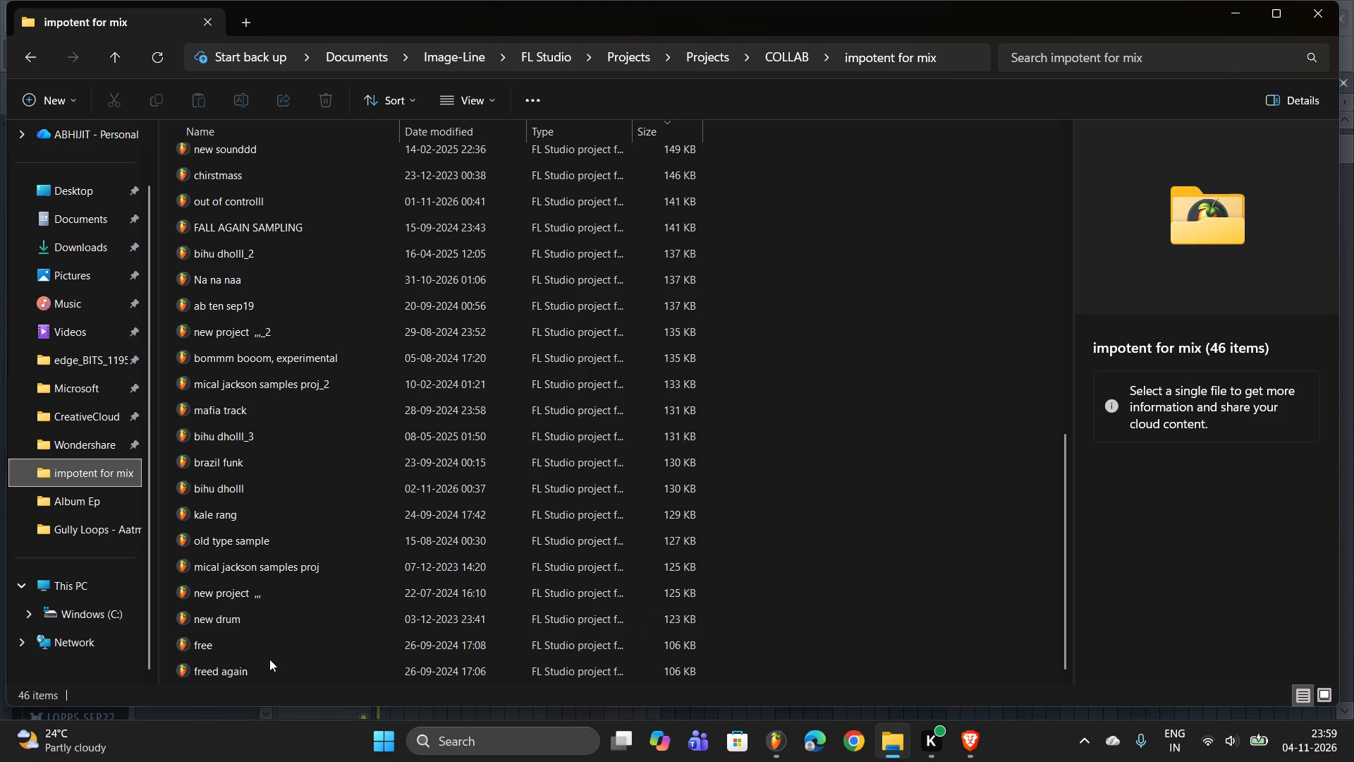
double_click(279, 665)
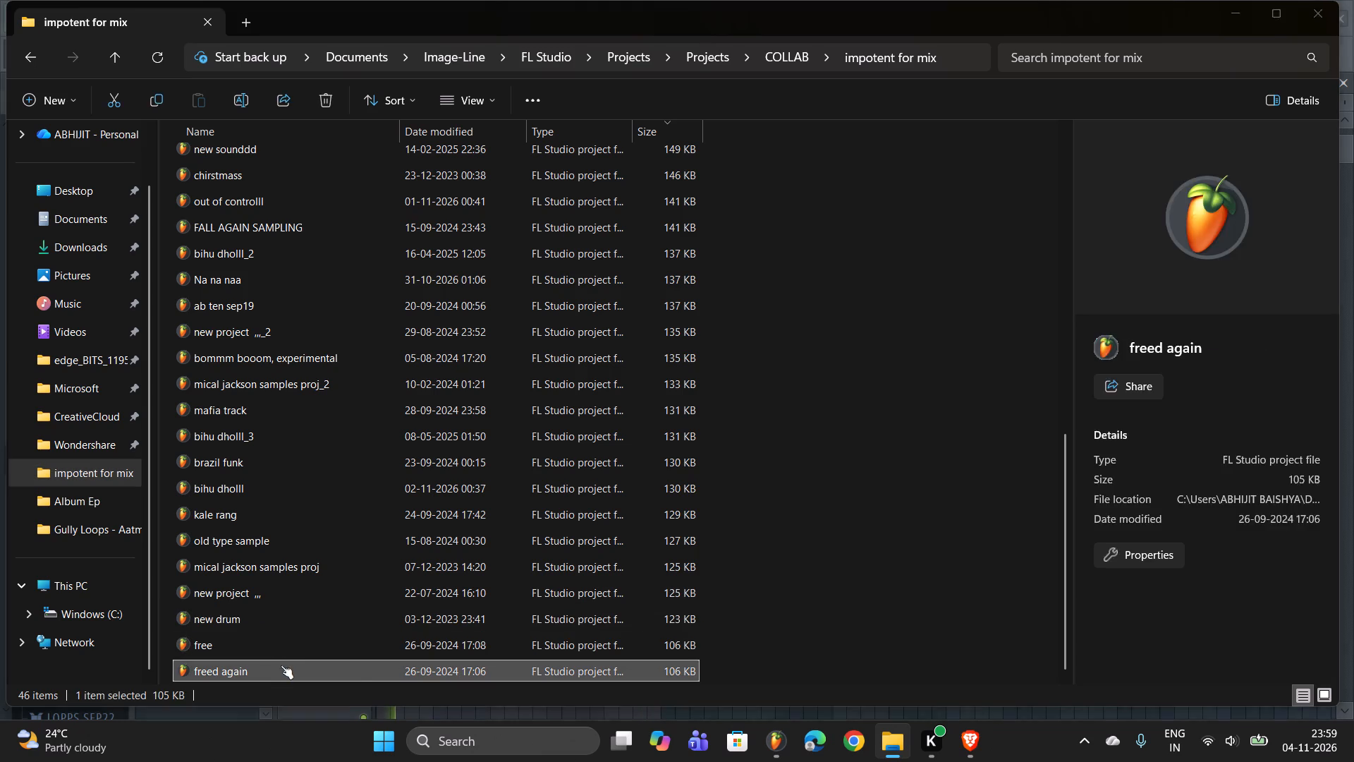
click(738, 406)
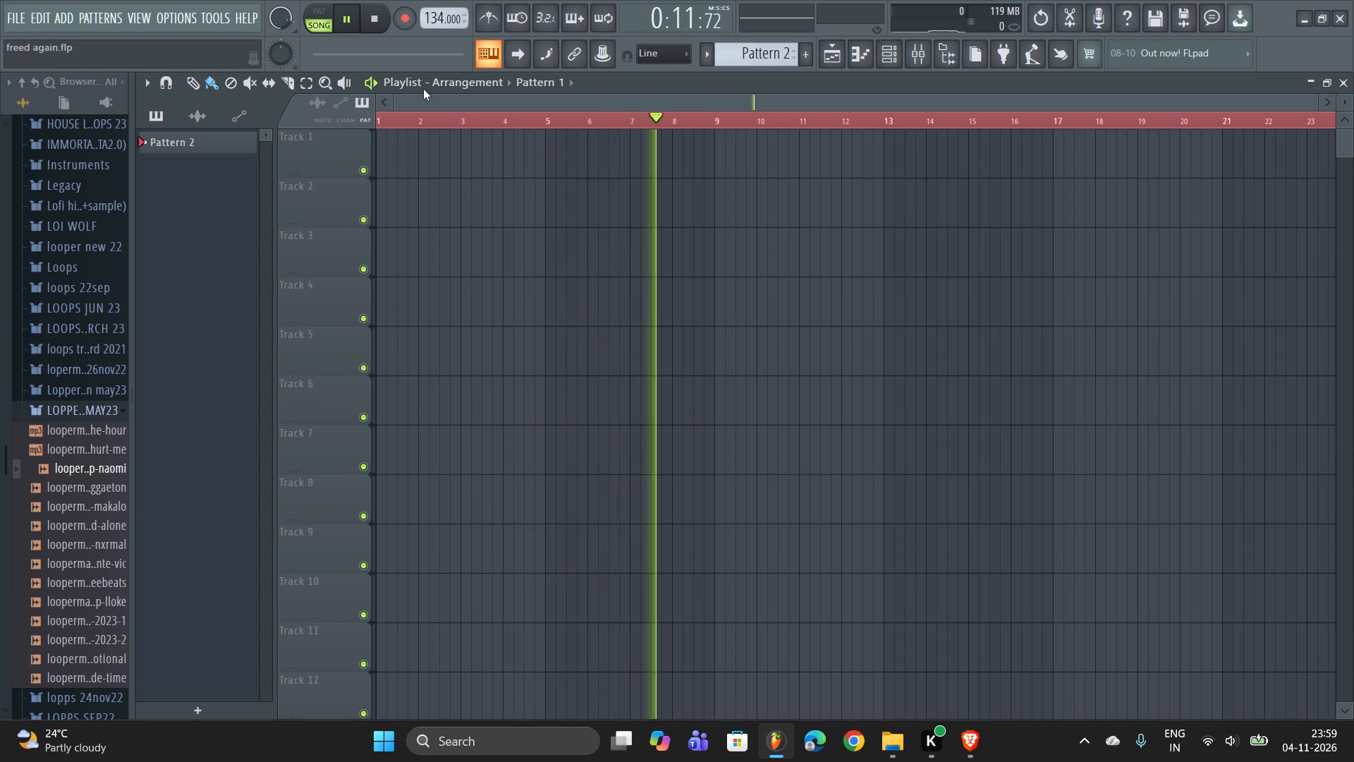
drag(865, 91, 867, 91)
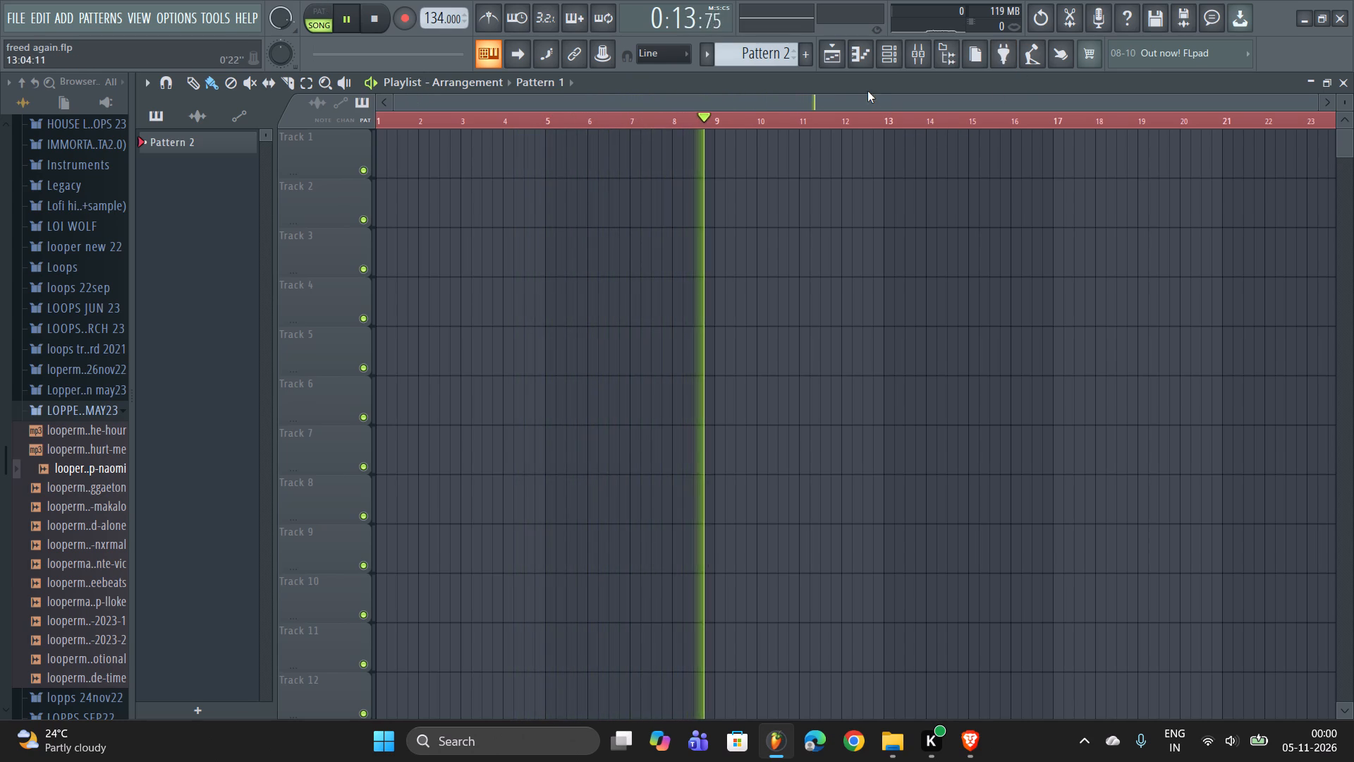
drag(867, 91, 1028, 93)
scroll(870, 190, down, 1)
scroll(867, 190, up, 1)
scroll(863, 190, down, 11)
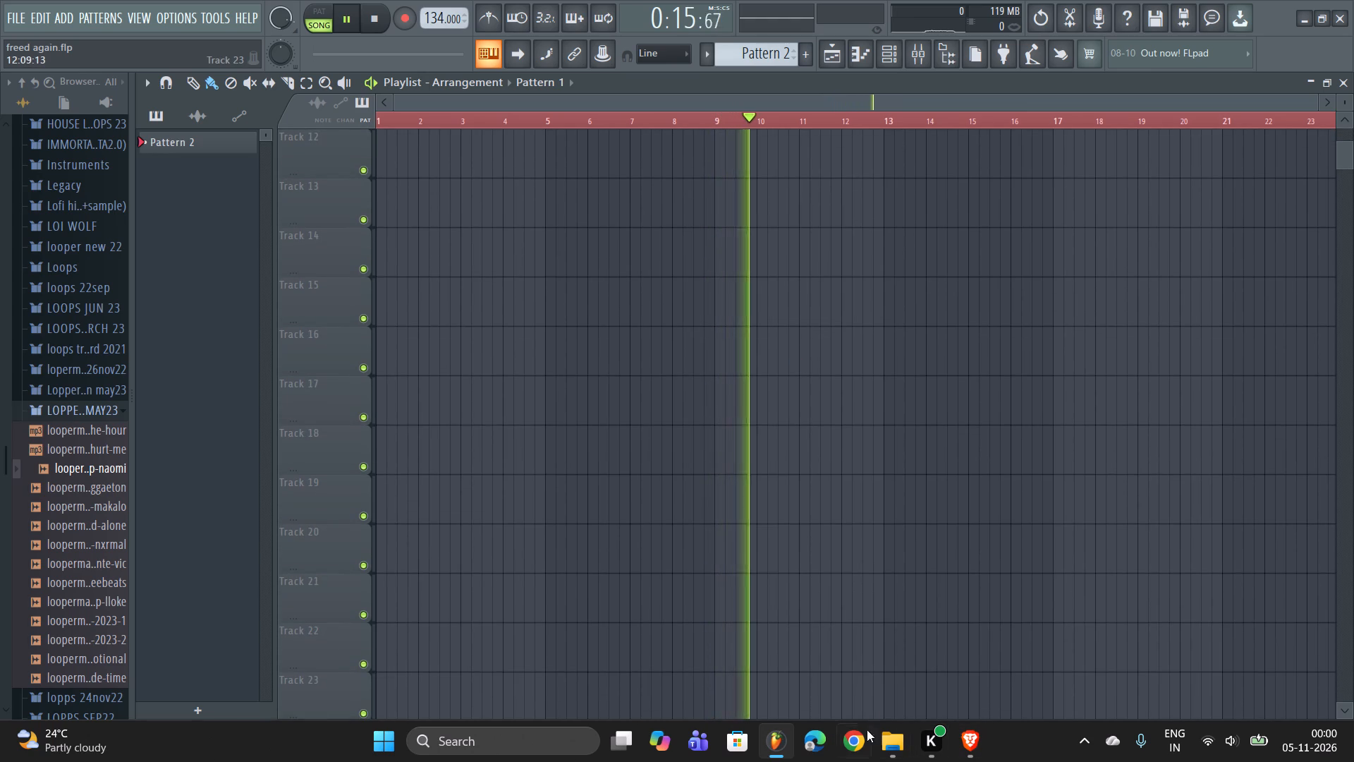
Return to the project folder in File Explorer and open the project "free" in FL Studio.
click(879, 742)
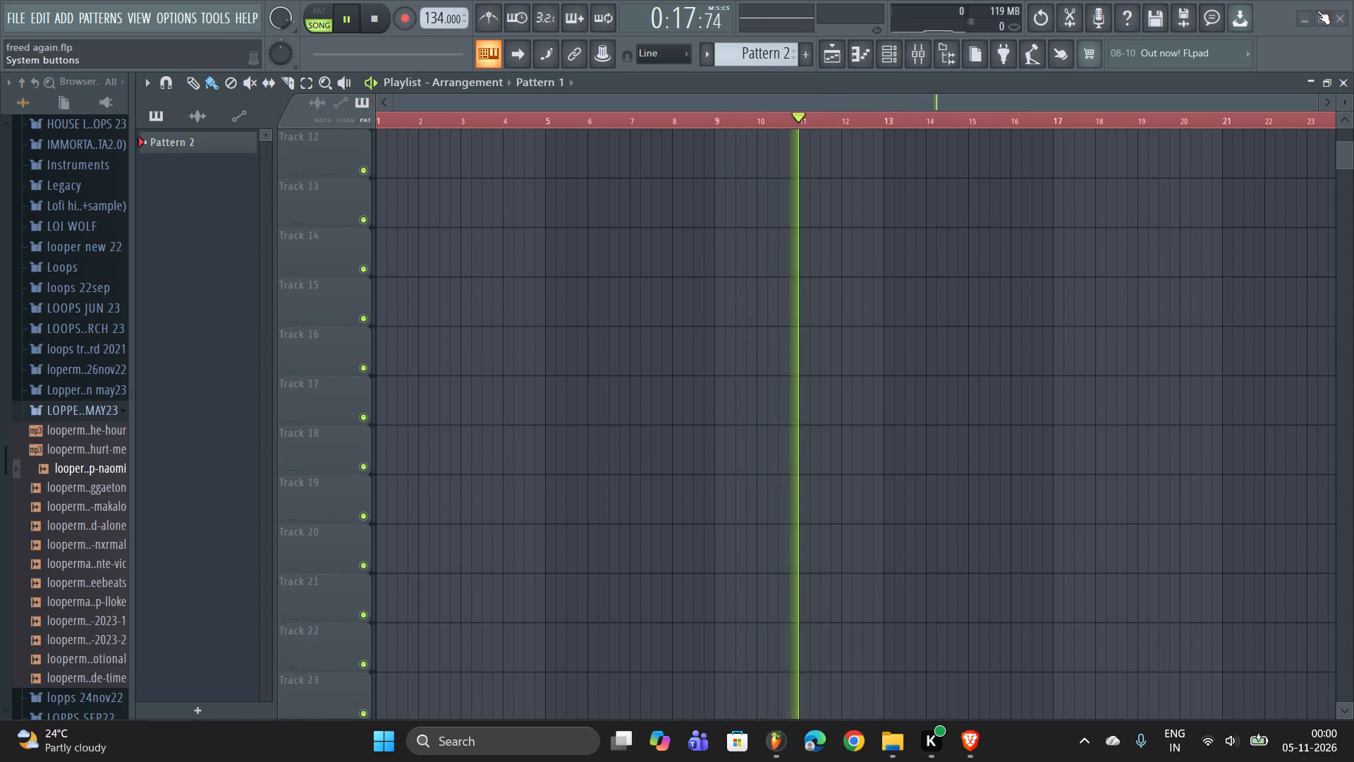
click(1307, 14)
double_click(270, 651)
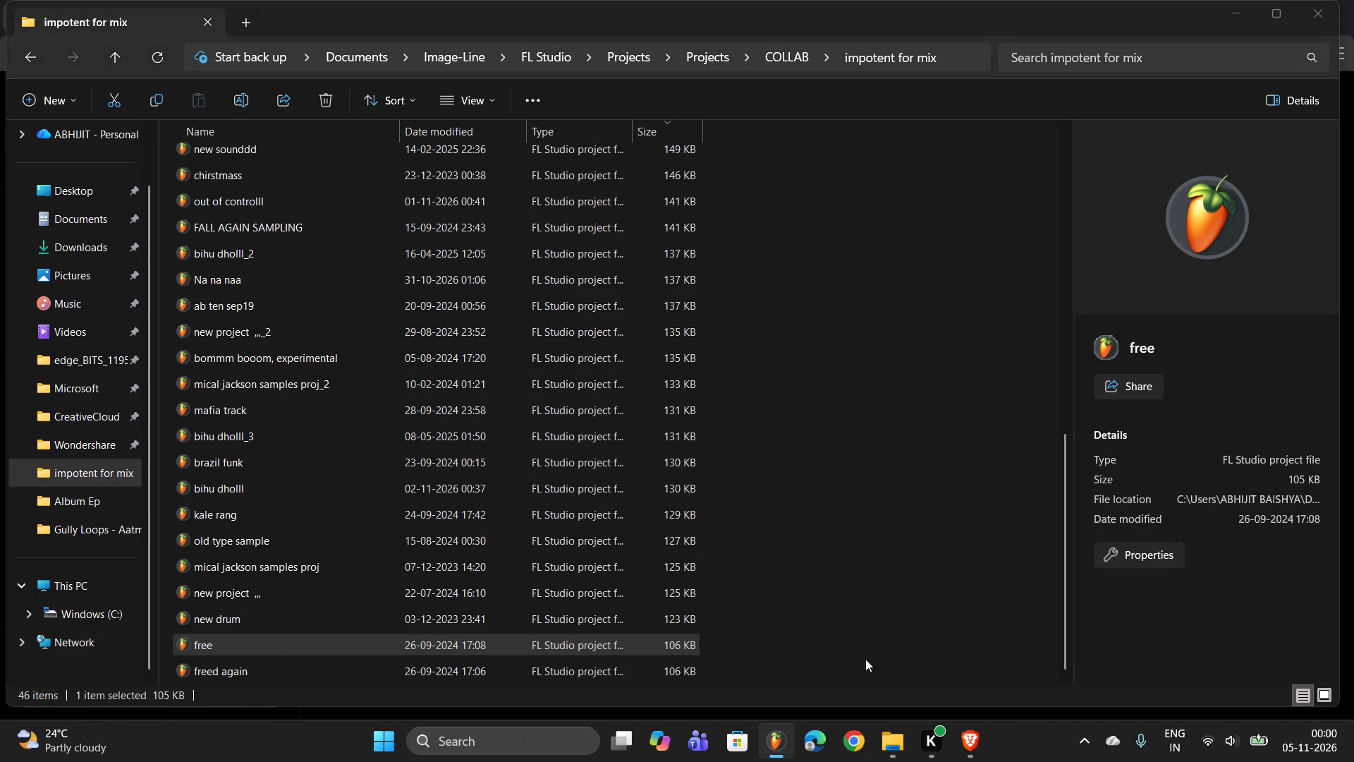
click(774, 742)
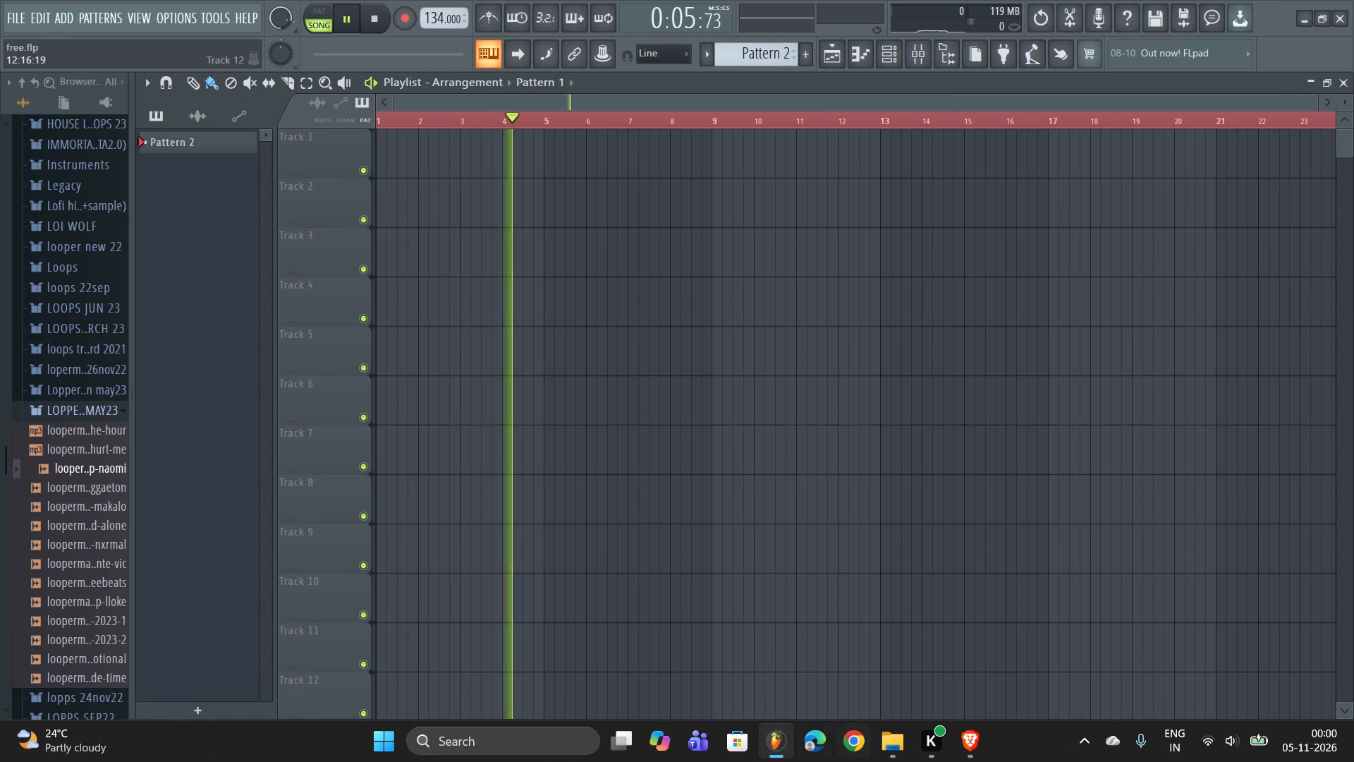
Open the project "new drum" from the same folder and play its playlist from bar 9.
click(887, 734)
double_click(232, 611)
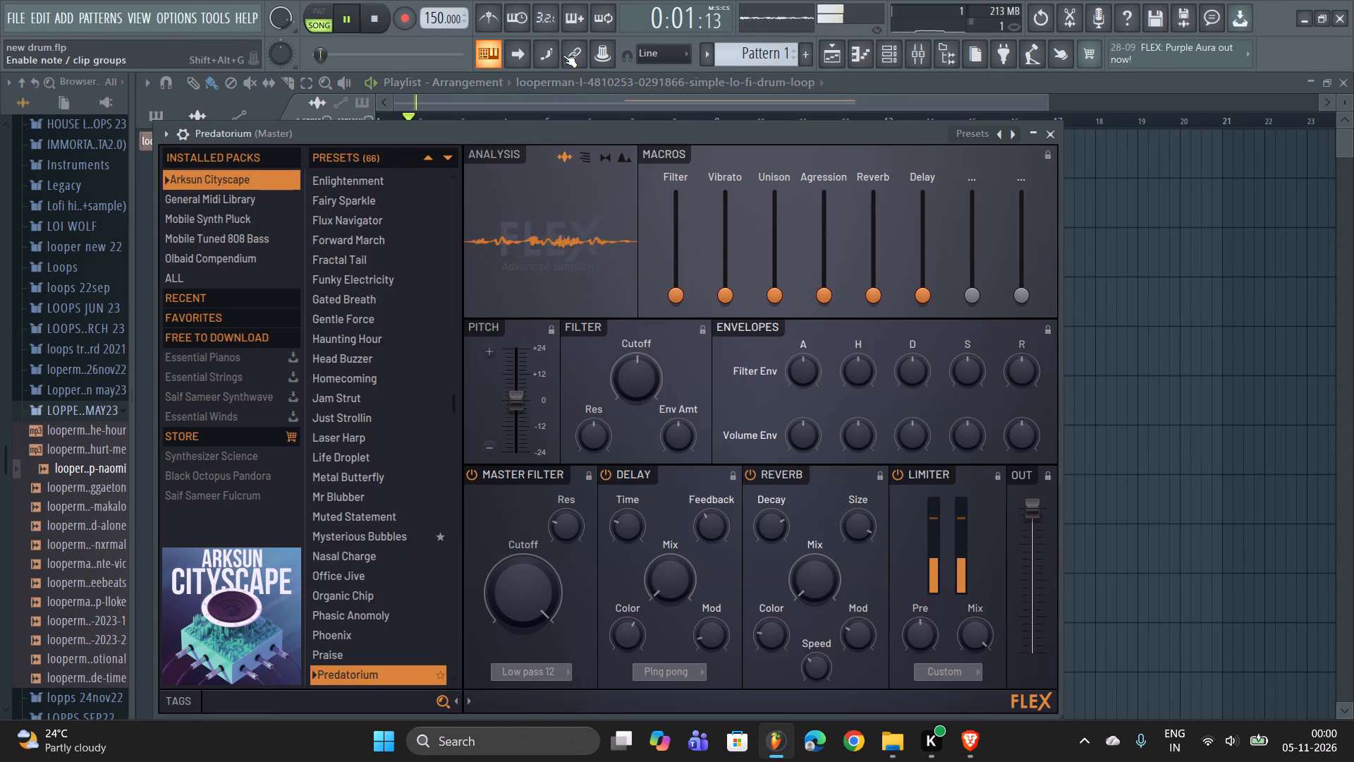
click(561, 99)
click(711, 113)
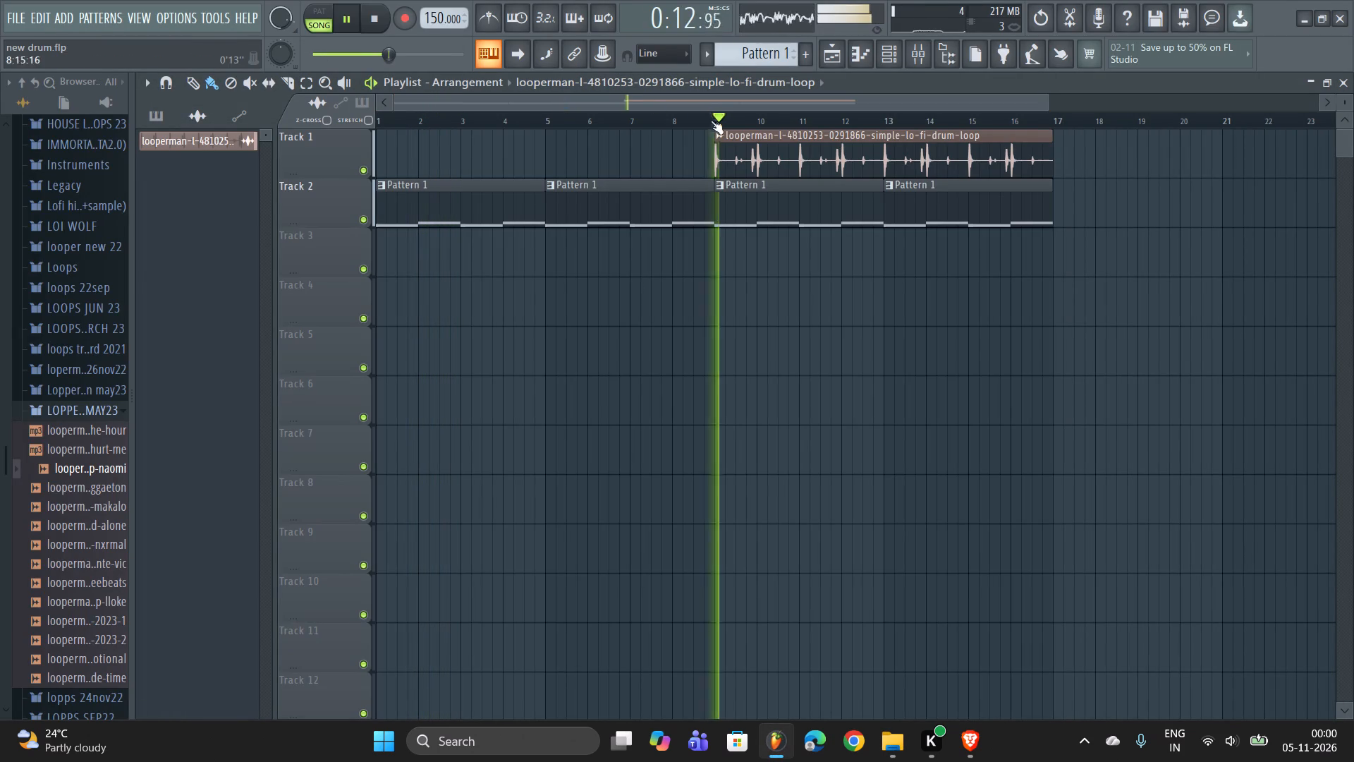
scroll(753, 285, up, 3)
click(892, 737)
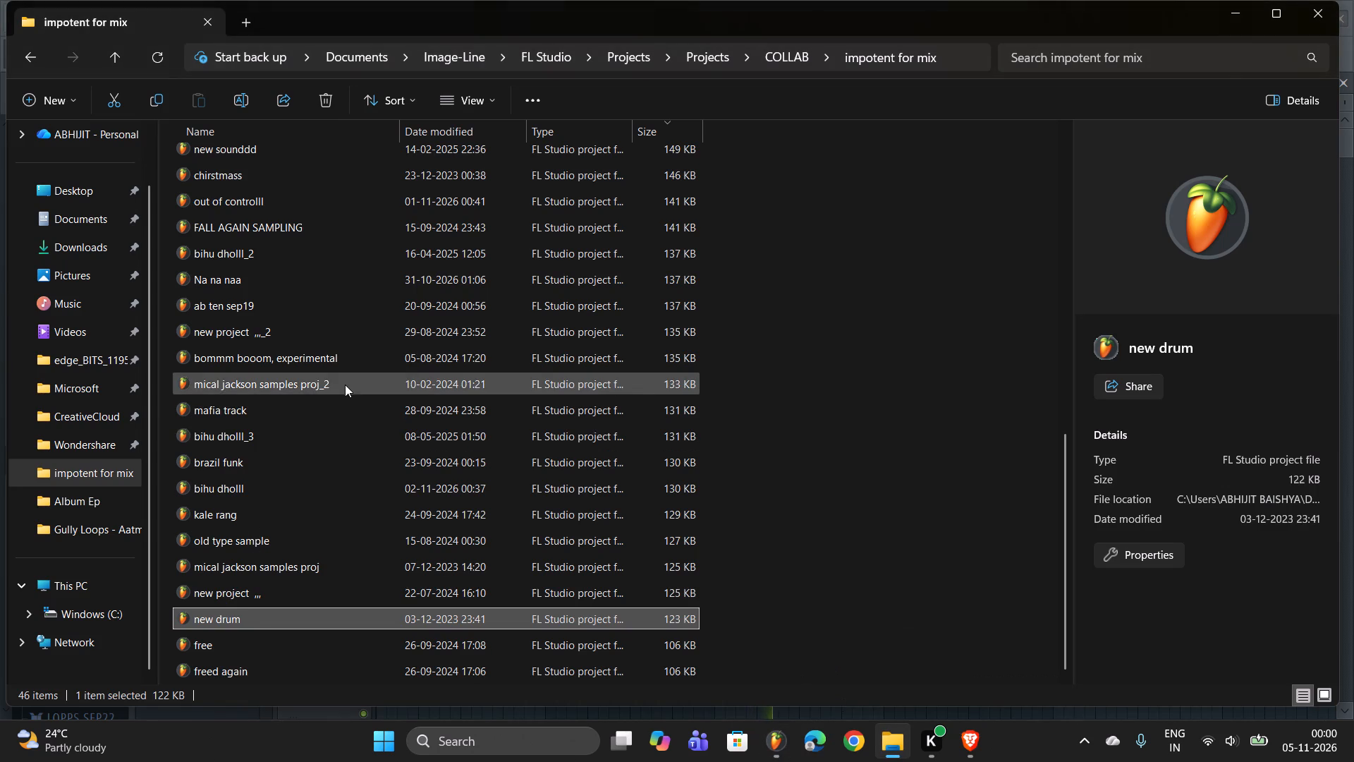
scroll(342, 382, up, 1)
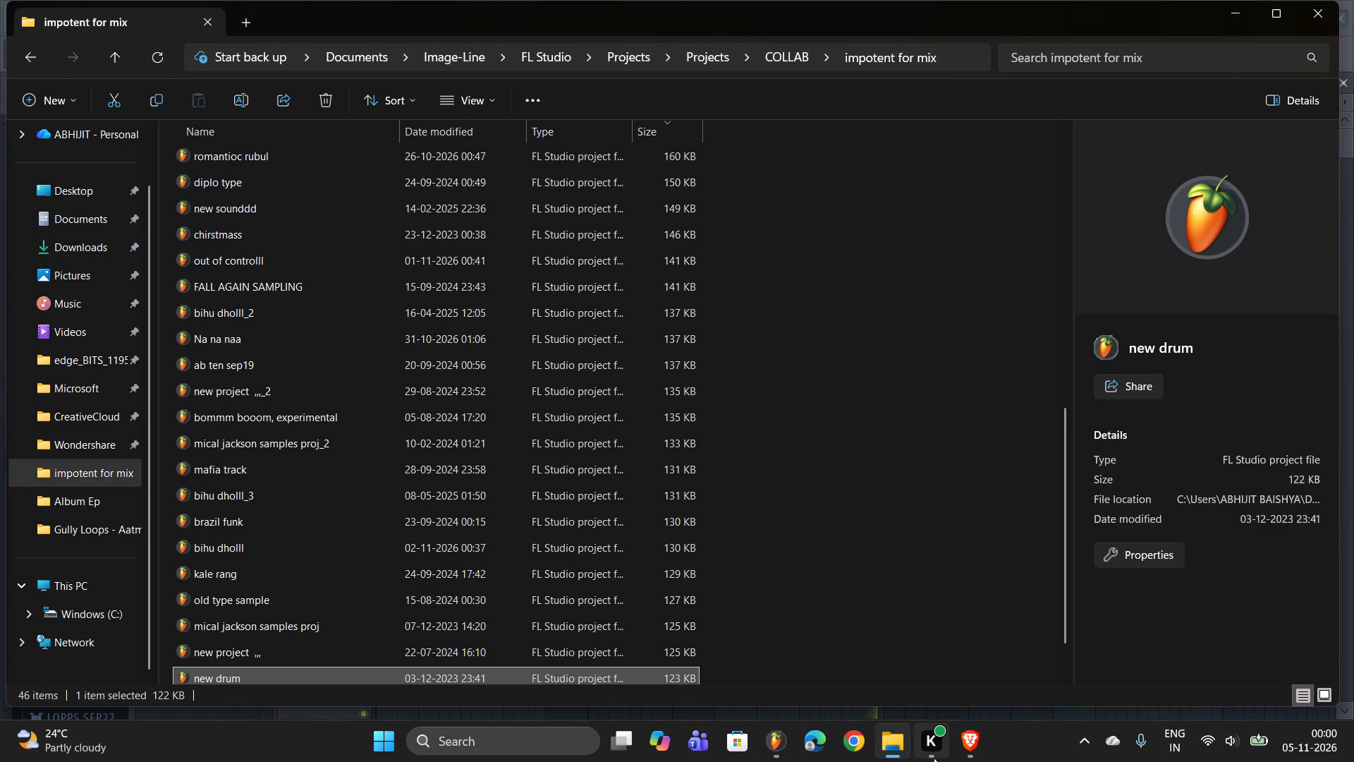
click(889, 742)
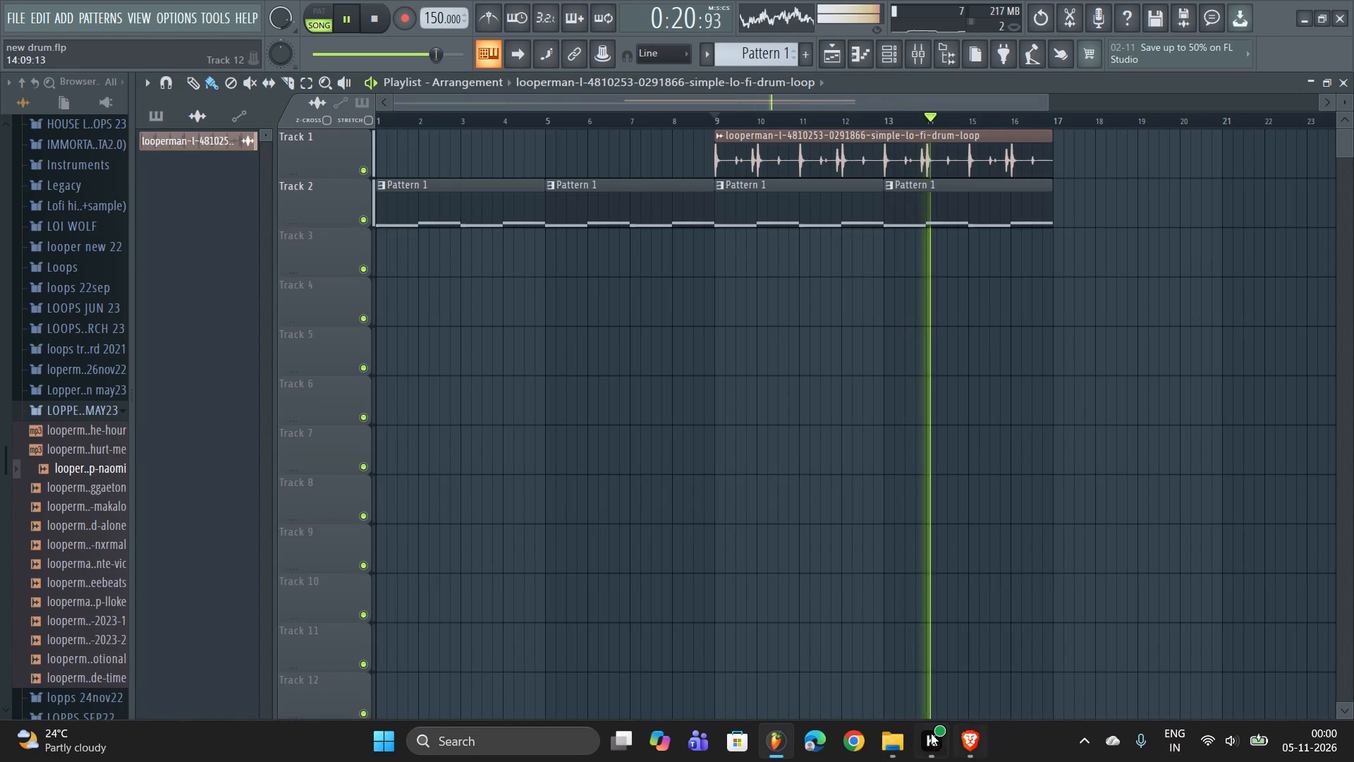
Switch to File Explorer, open the Downloads folder and select the WhatsApp video dated 2026-11-04.
click(895, 739)
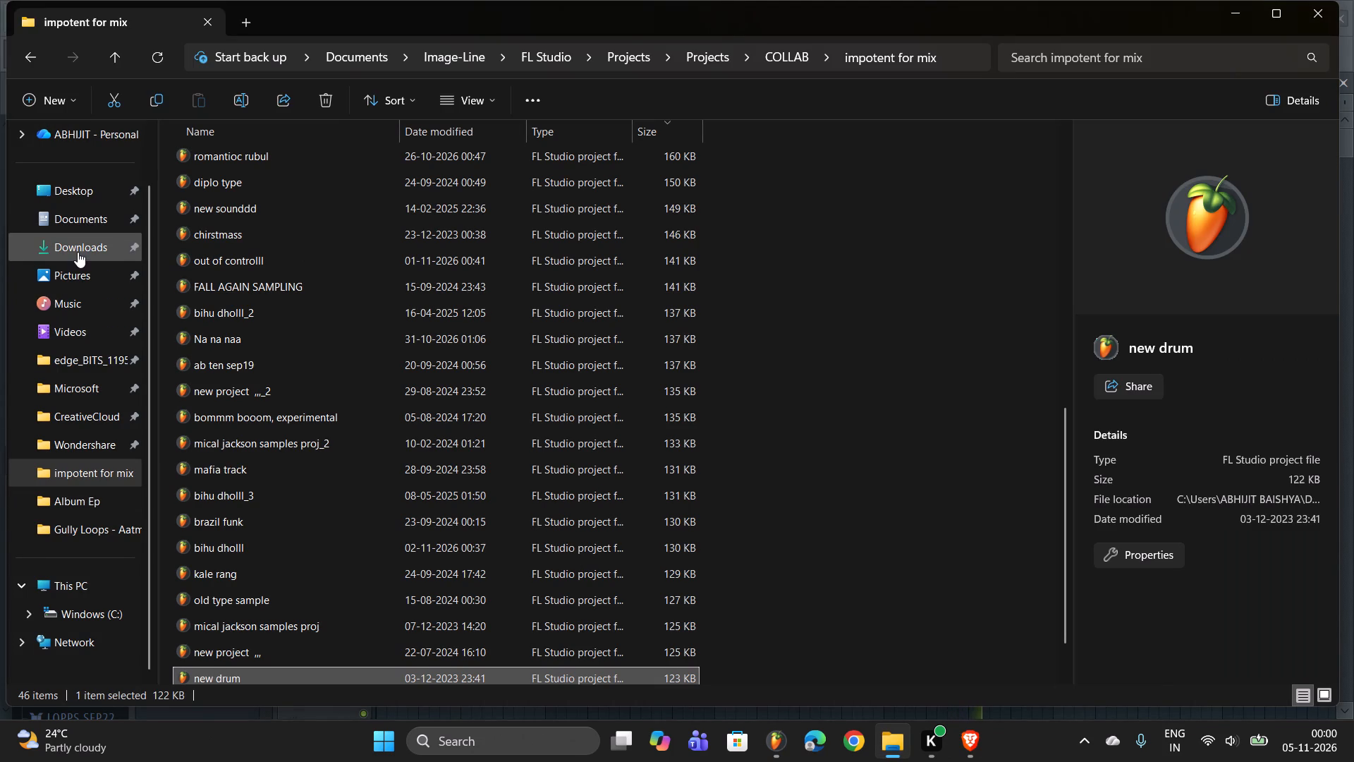
click(79, 250)
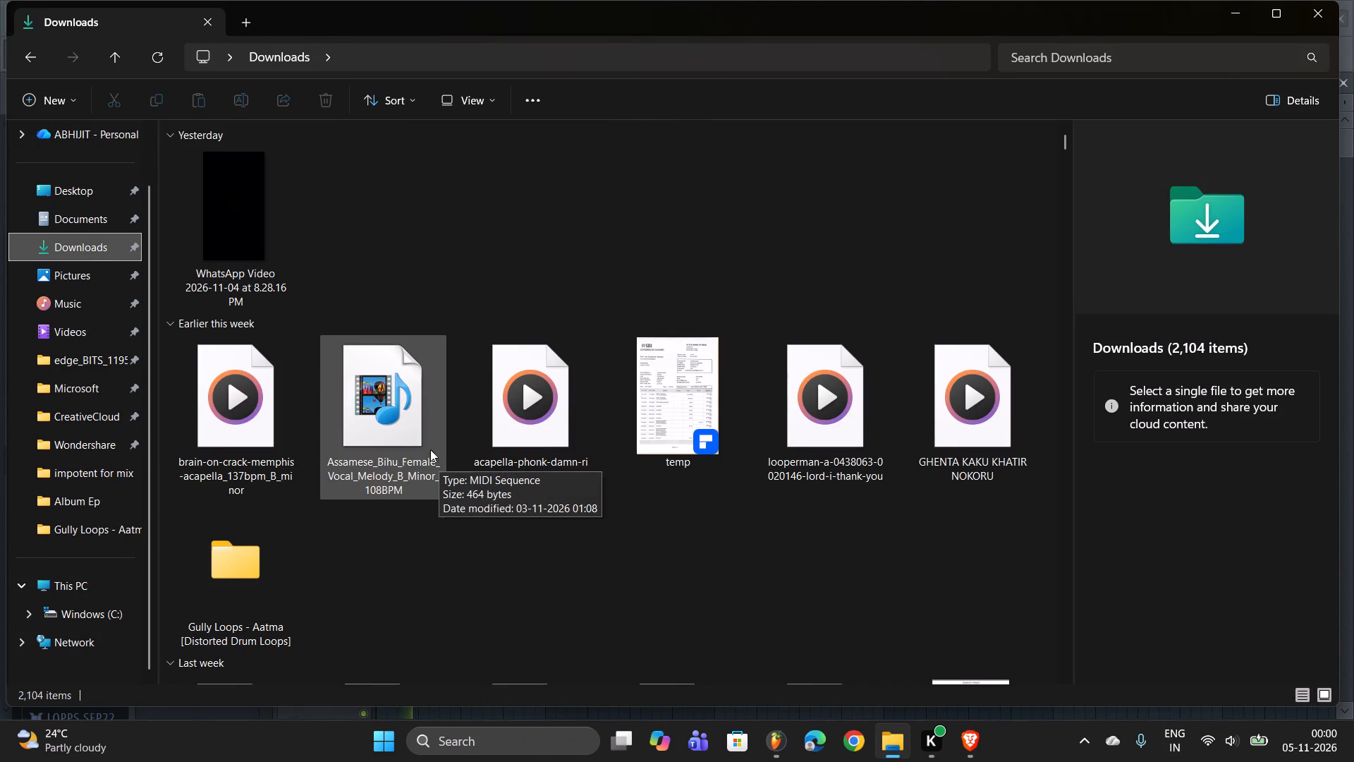
click(228, 184)
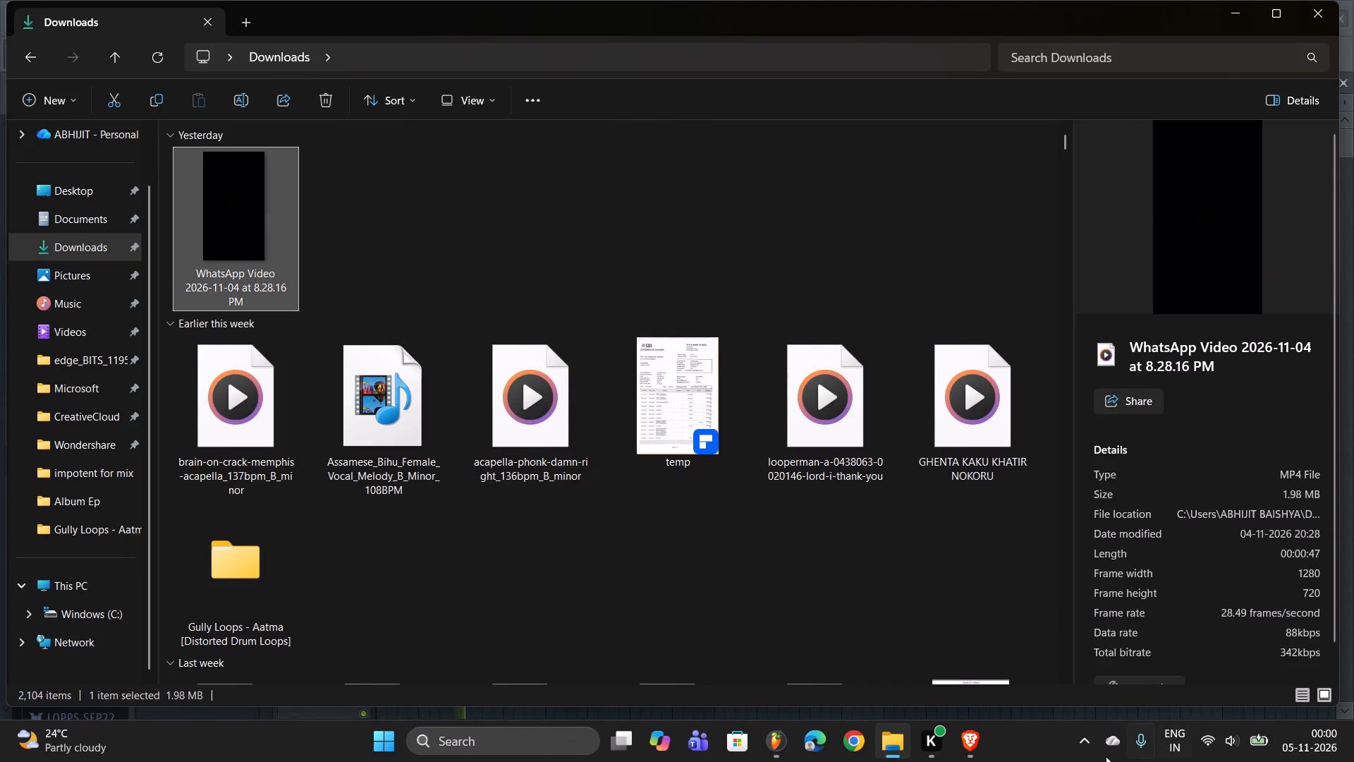
Switch to the Brave browser and open a new tab.
click(970, 736)
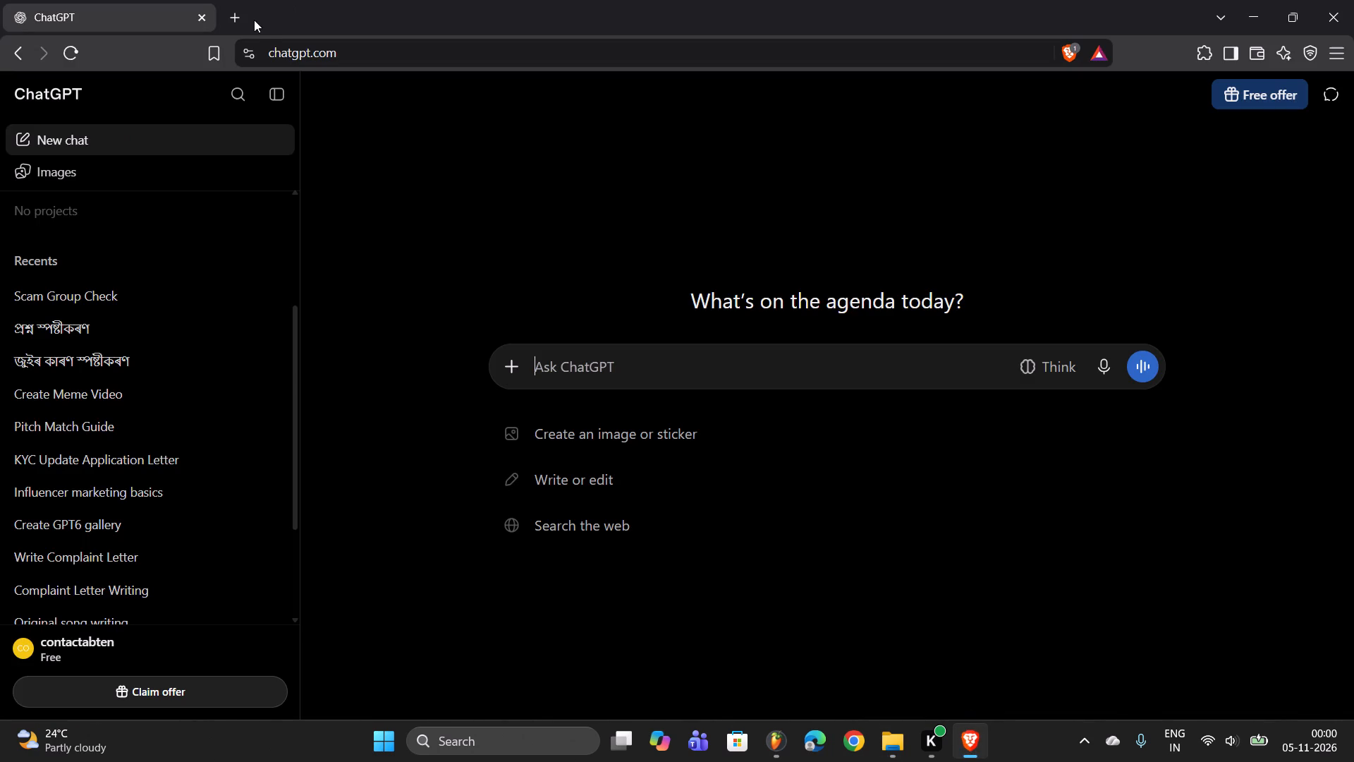
click(243, 6)
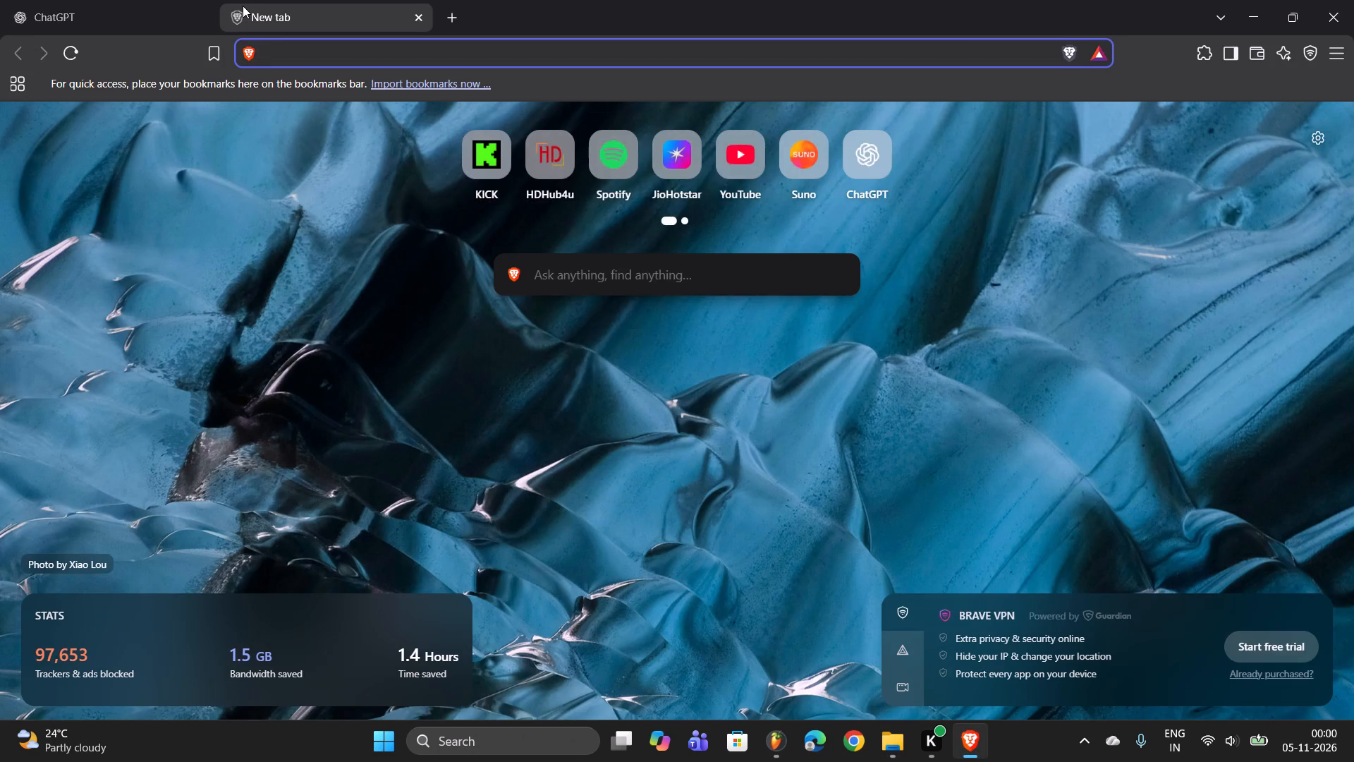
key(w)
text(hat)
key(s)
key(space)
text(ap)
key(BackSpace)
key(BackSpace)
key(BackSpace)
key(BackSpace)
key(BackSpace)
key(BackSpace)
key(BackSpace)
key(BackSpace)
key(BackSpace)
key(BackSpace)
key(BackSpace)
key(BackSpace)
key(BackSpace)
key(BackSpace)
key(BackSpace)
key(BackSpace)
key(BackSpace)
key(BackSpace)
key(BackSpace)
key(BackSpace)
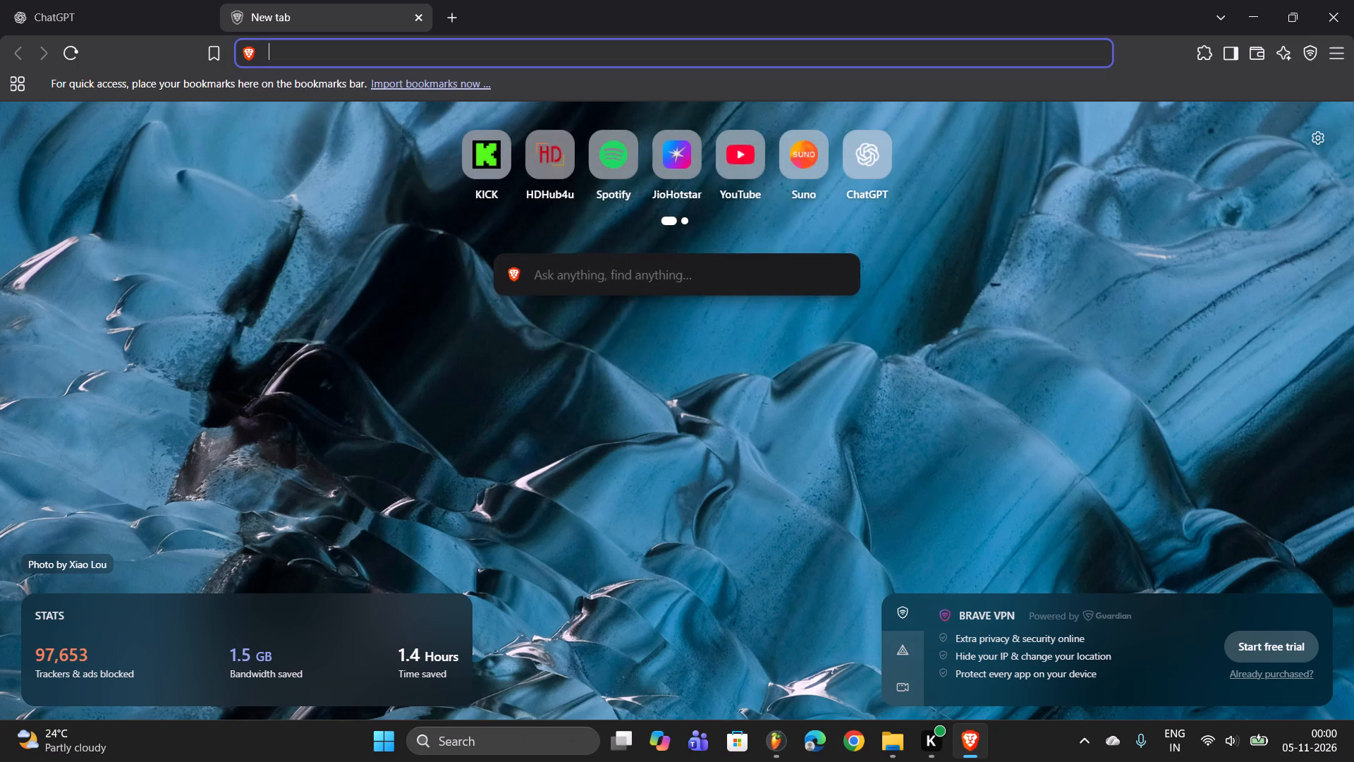
Search the web for a video audio converter.
text(video audio conve)
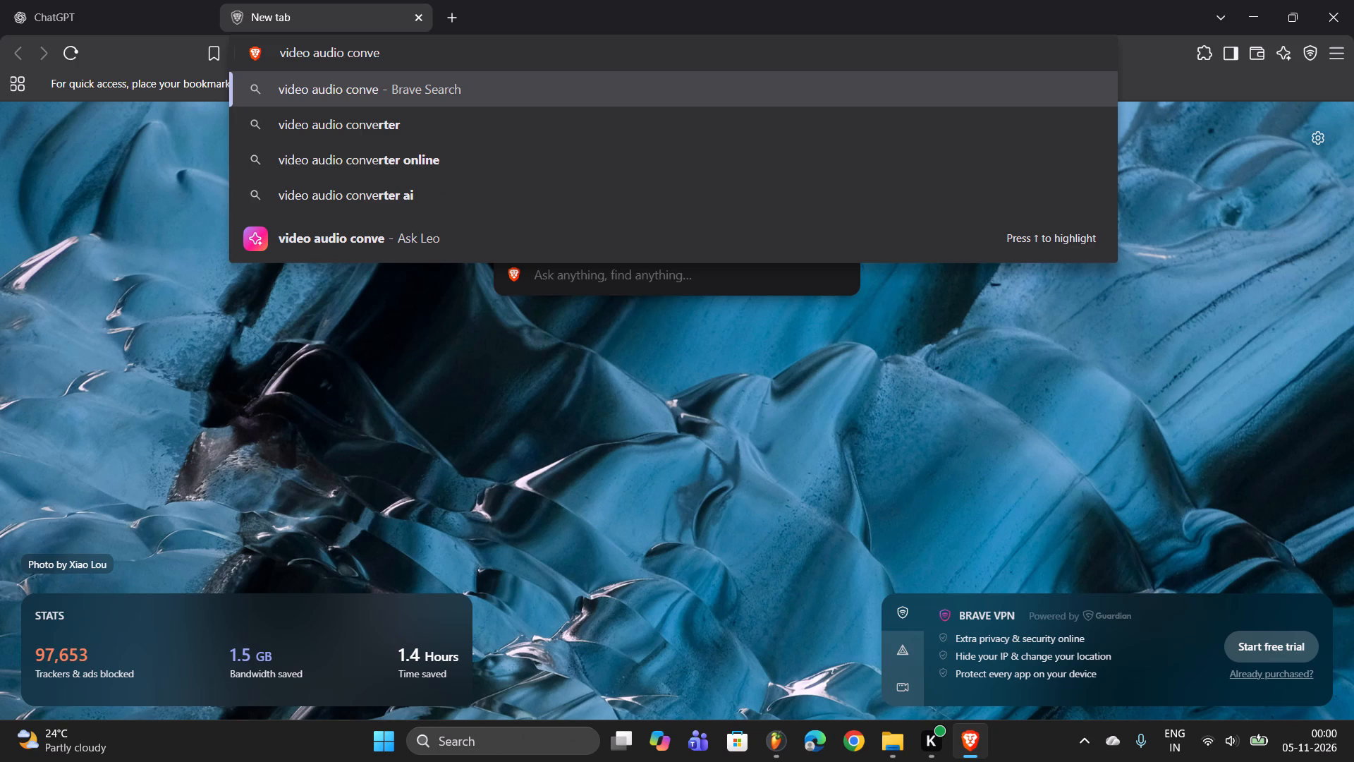
Run the suggested search "video audio converter" and open HappyScribe's Video to Audio Converter page from the results.
click(356, 123)
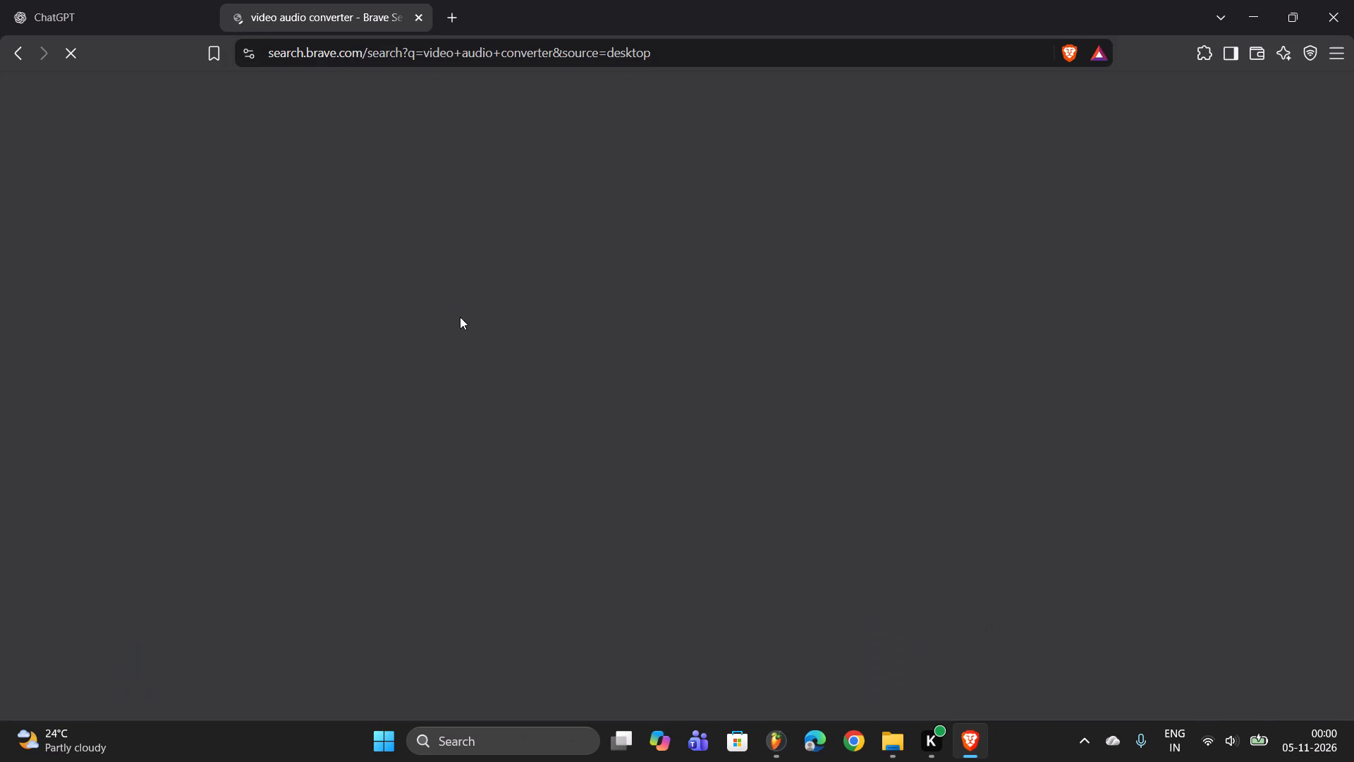
click(238, 248)
scroll(480, 316, up, 1)
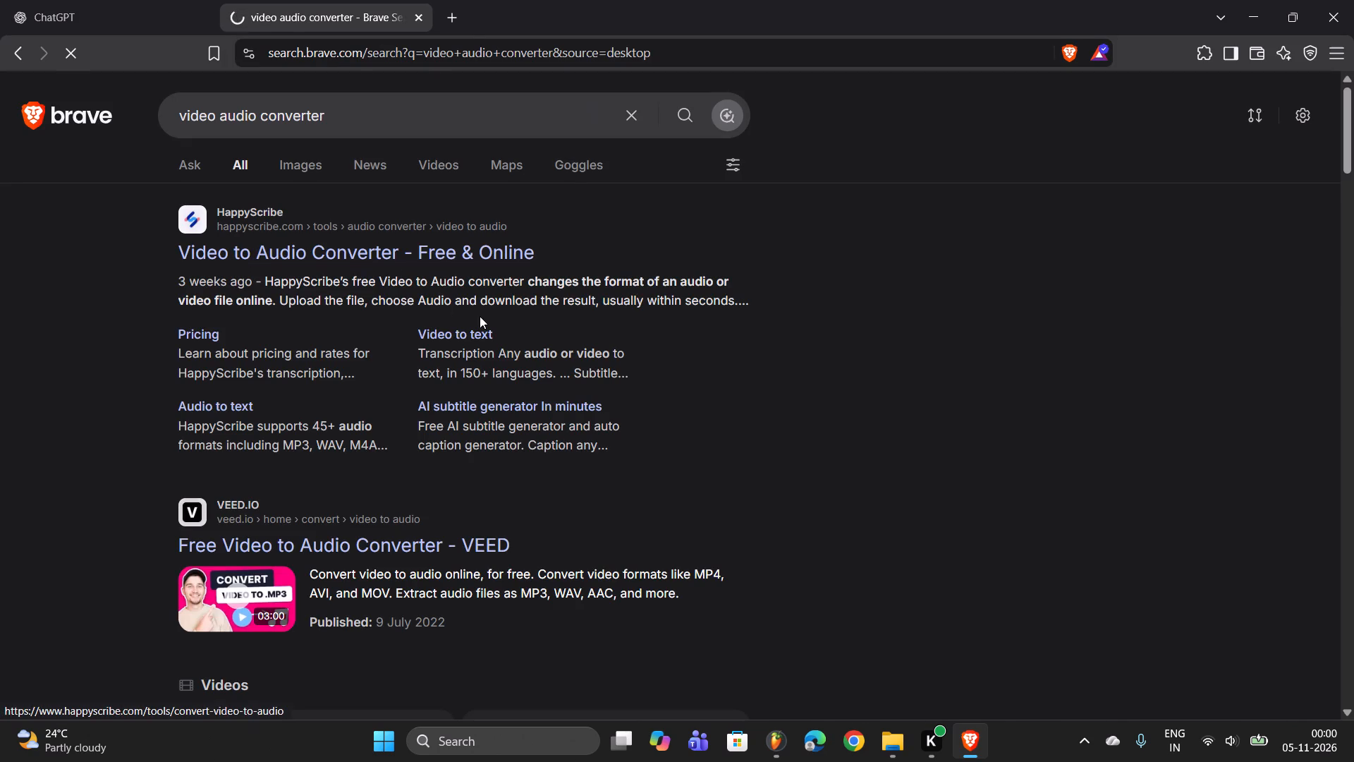
Upload the WhatsApp video dated 2026-11-04 at 8.28.16 PM from Downloads to the converter.
click(721, 602)
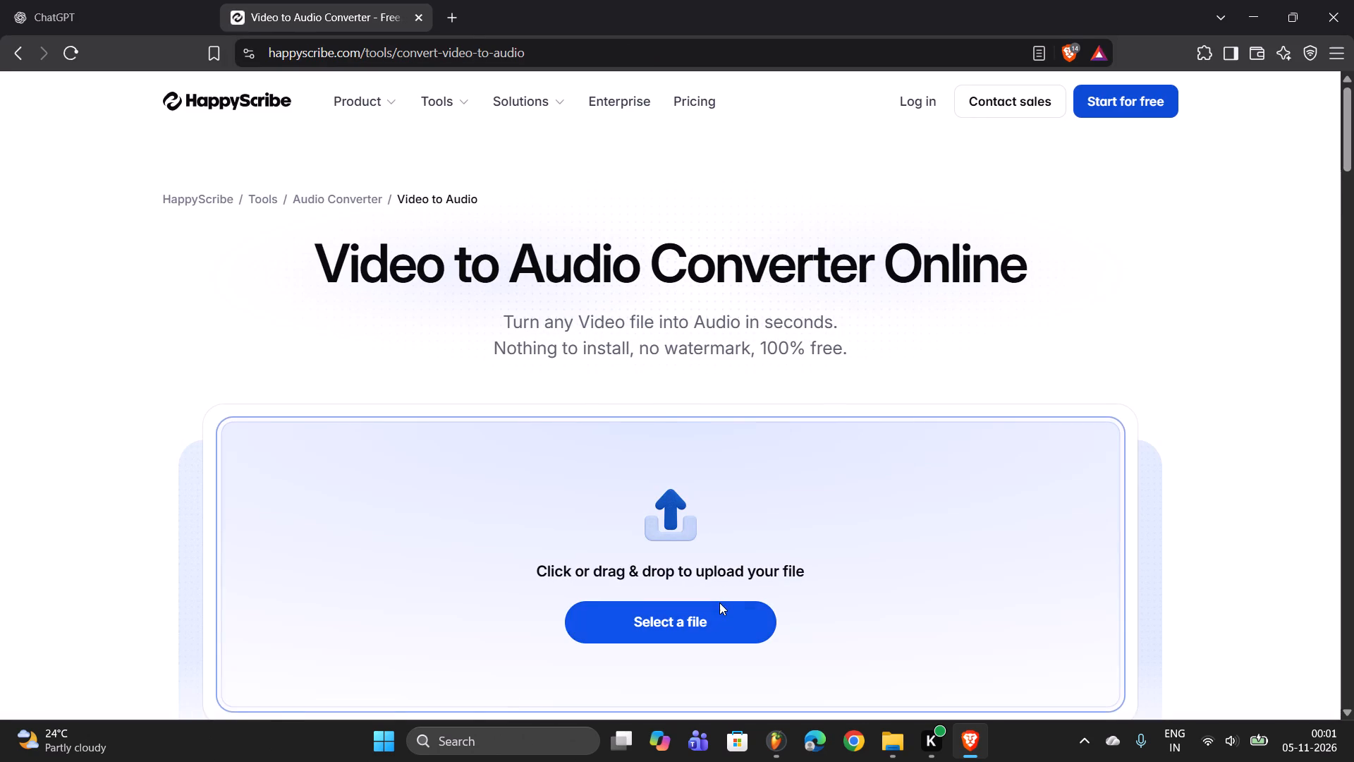
double_click(221, 212)
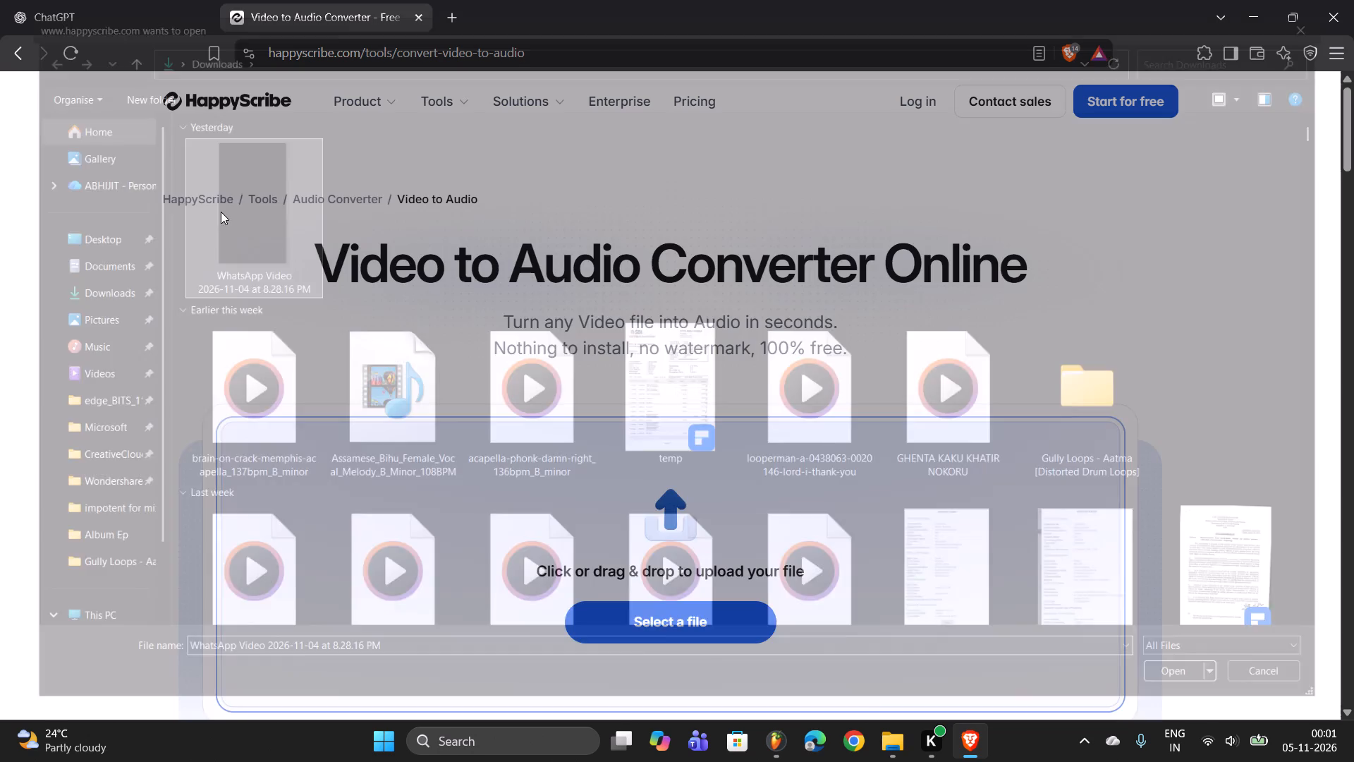
Choose MP3 (.mp3) as the output format for the uploaded video and start the conversion.
scroll(776, 399, down, 2)
scroll(779, 409, up, 2)
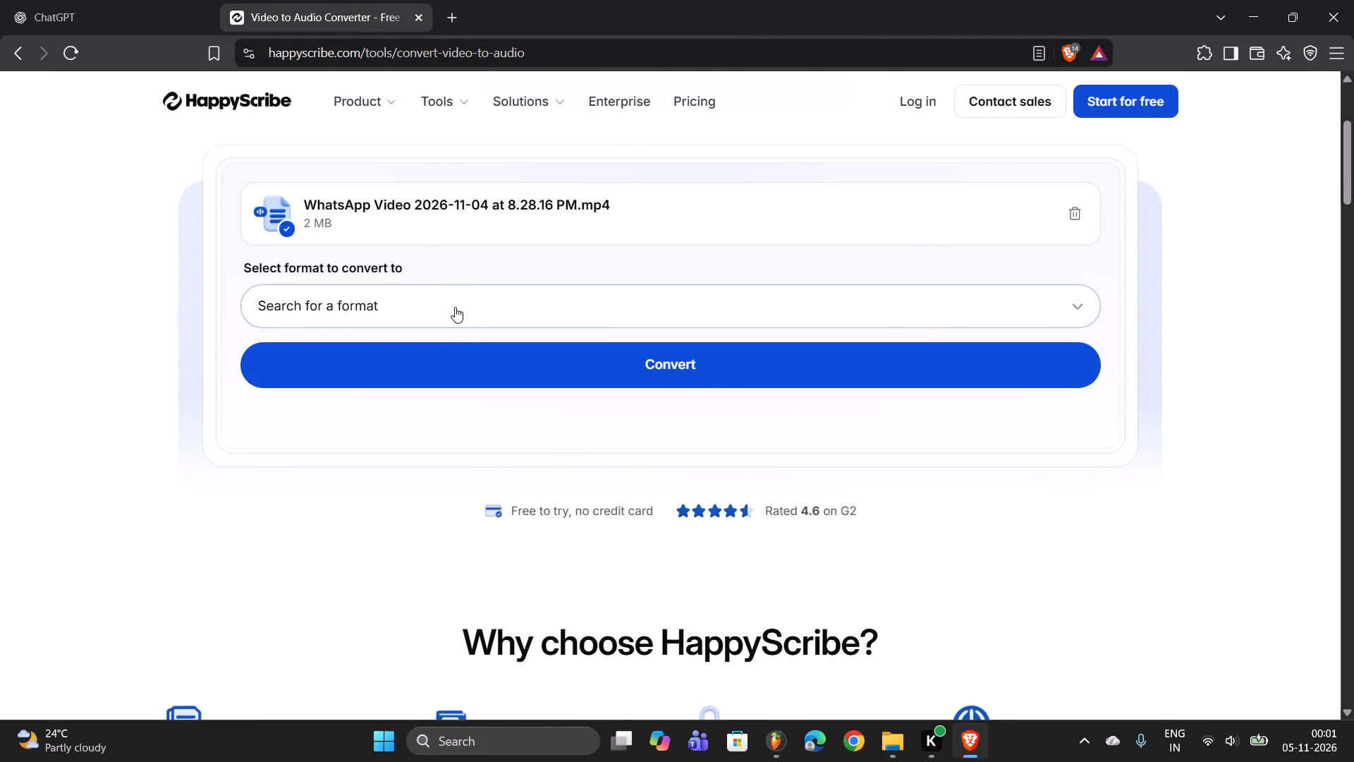
click(453, 300)
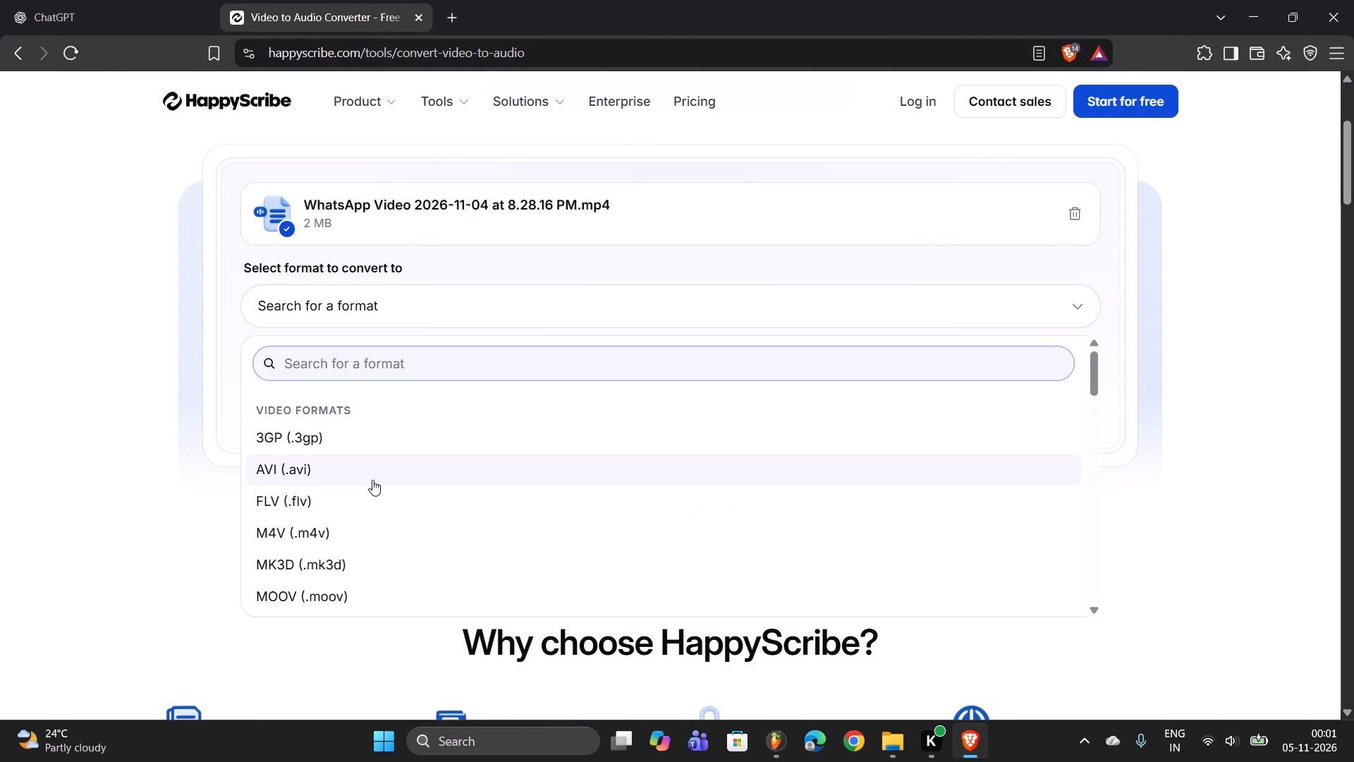
scroll(378, 488, up, 2)
scroll(379, 490, down, 2)
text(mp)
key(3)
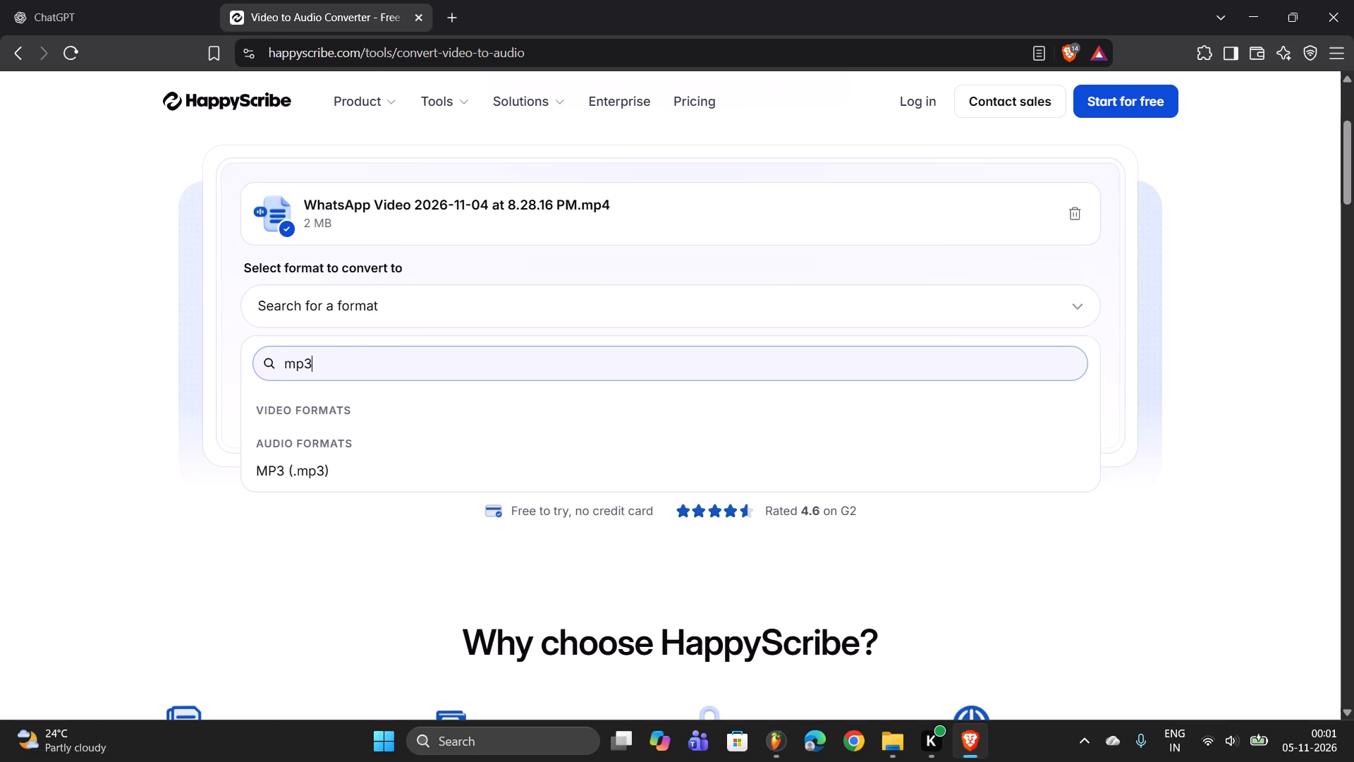
click(360, 479)
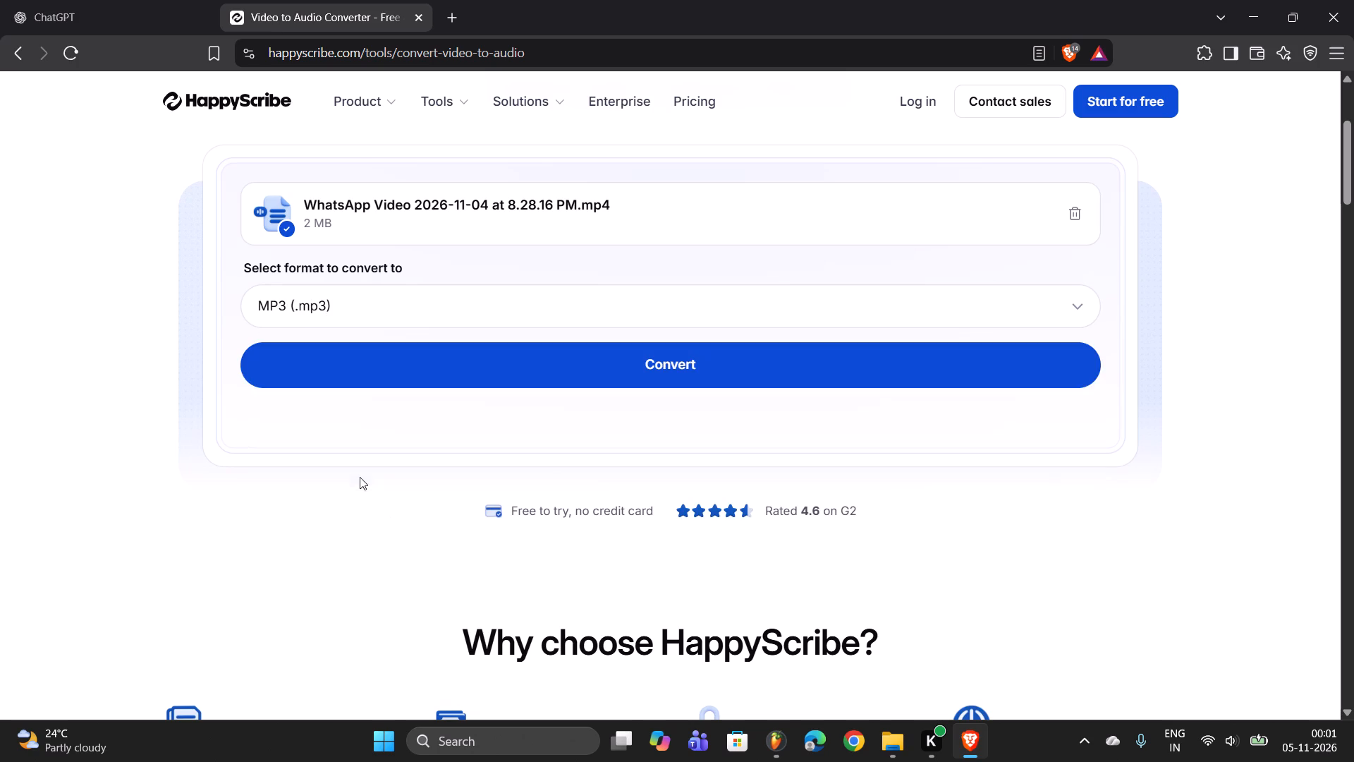
click(493, 358)
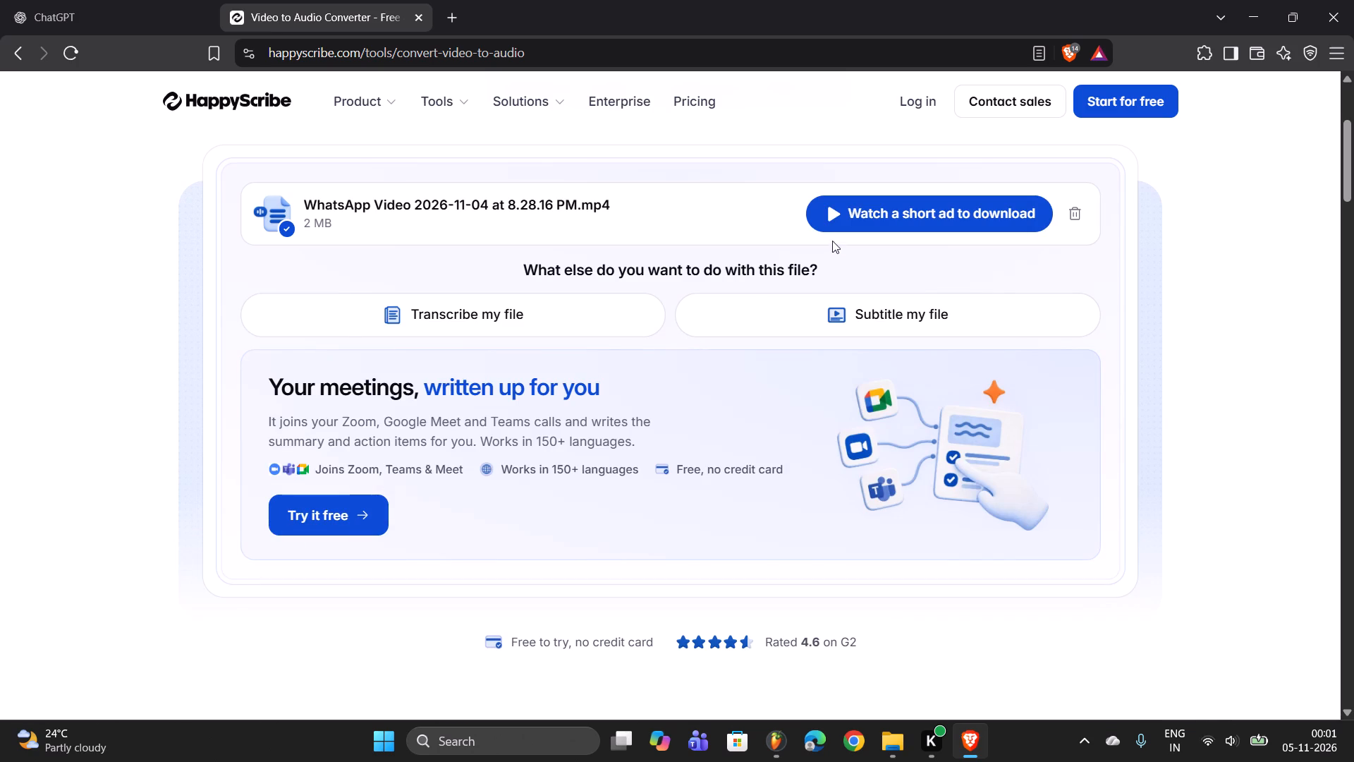
Watch the short ad to unlock the converted WhatsApp video's audio, and save it to Downloads as "LIza vocal" in MP3 format.
scroll(301, 356, down, 3)
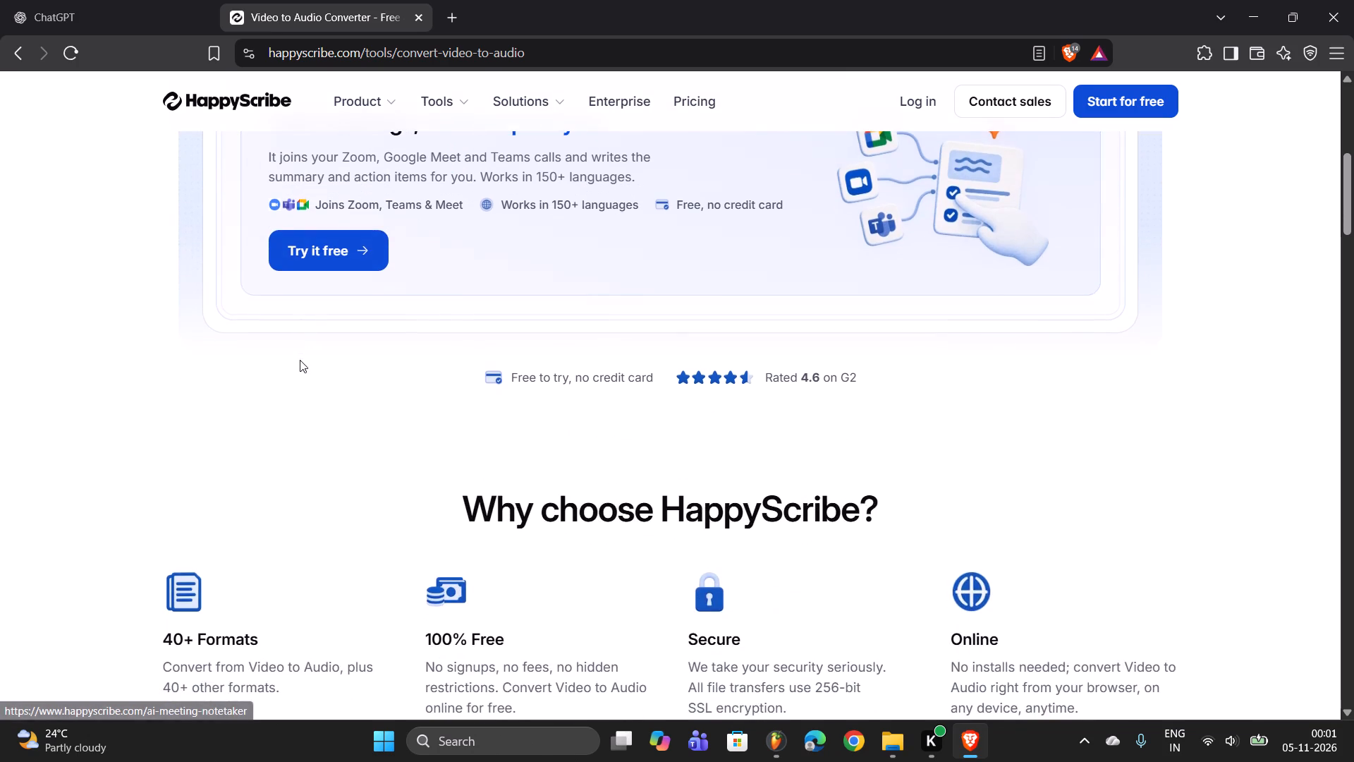
scroll(300, 358, up, 4)
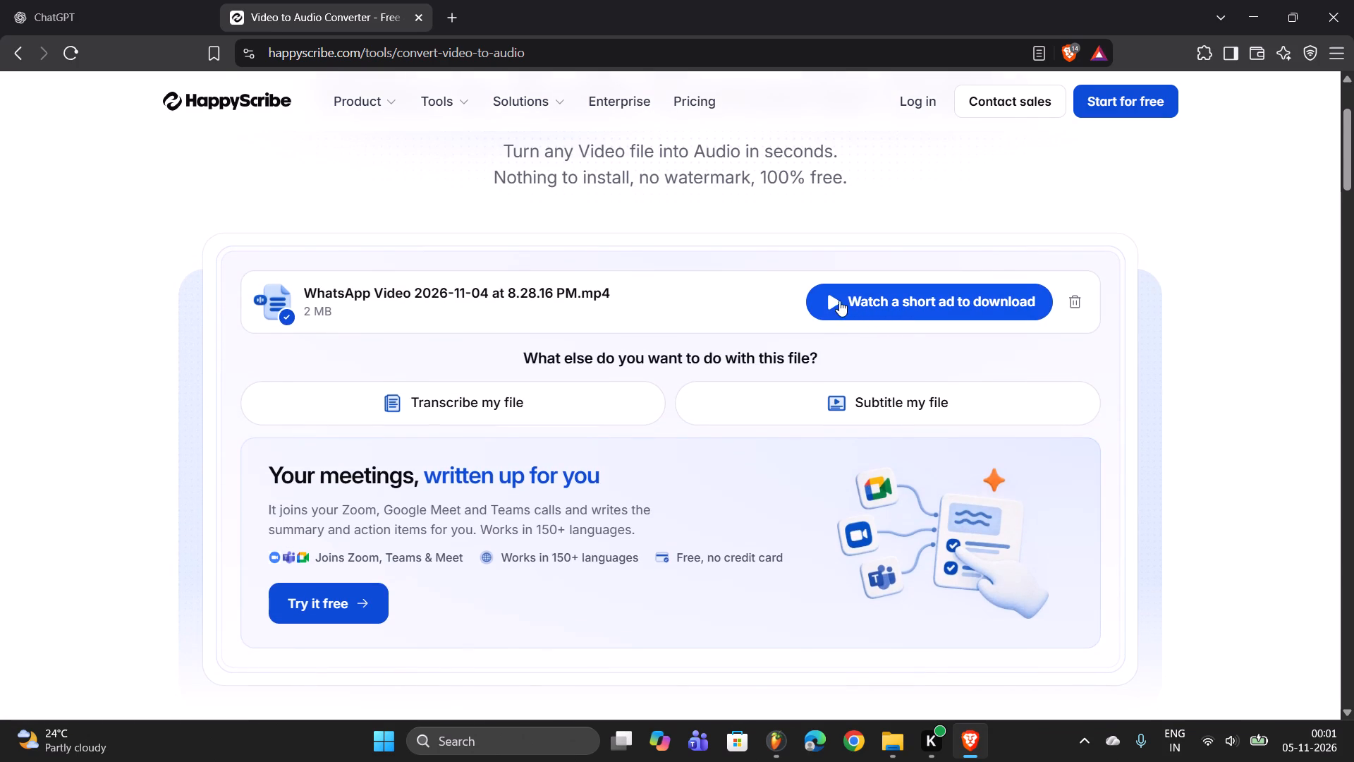
click(834, 299)
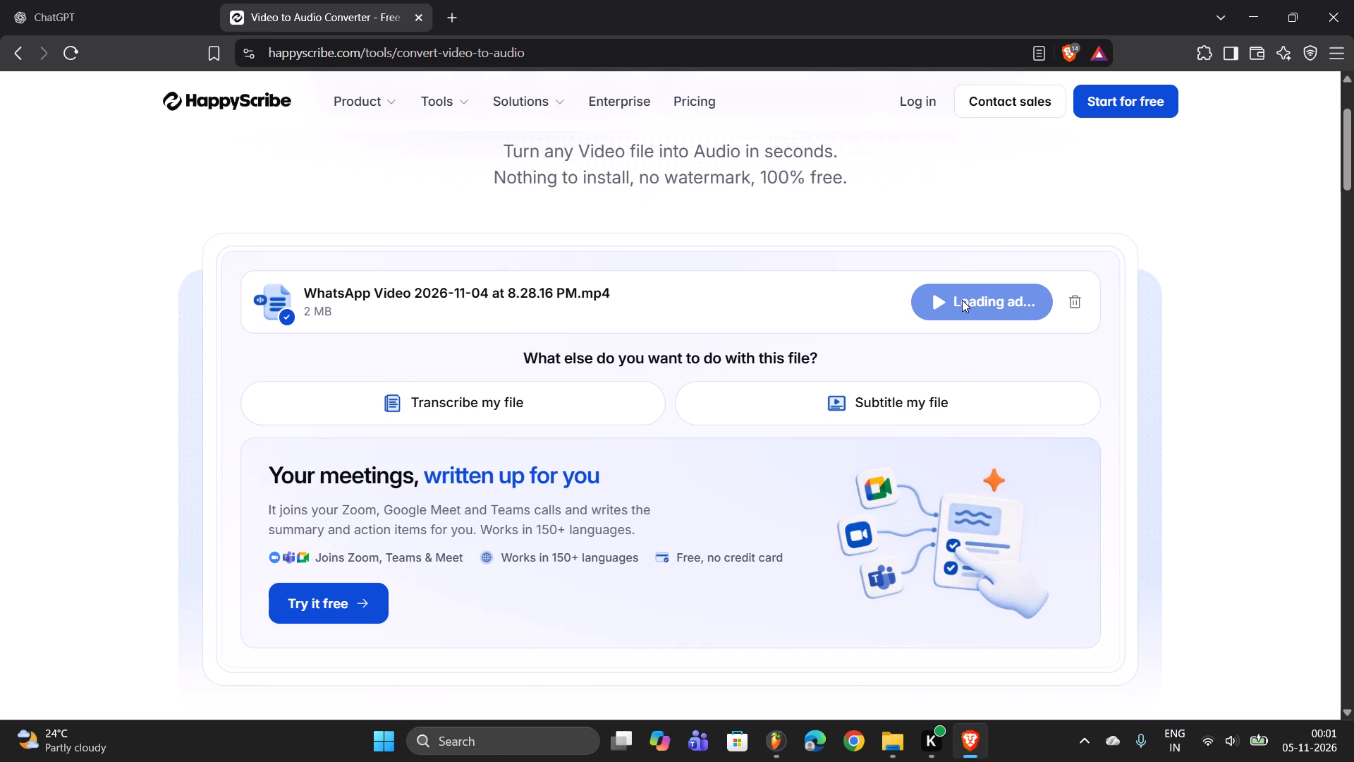
click(996, 305)
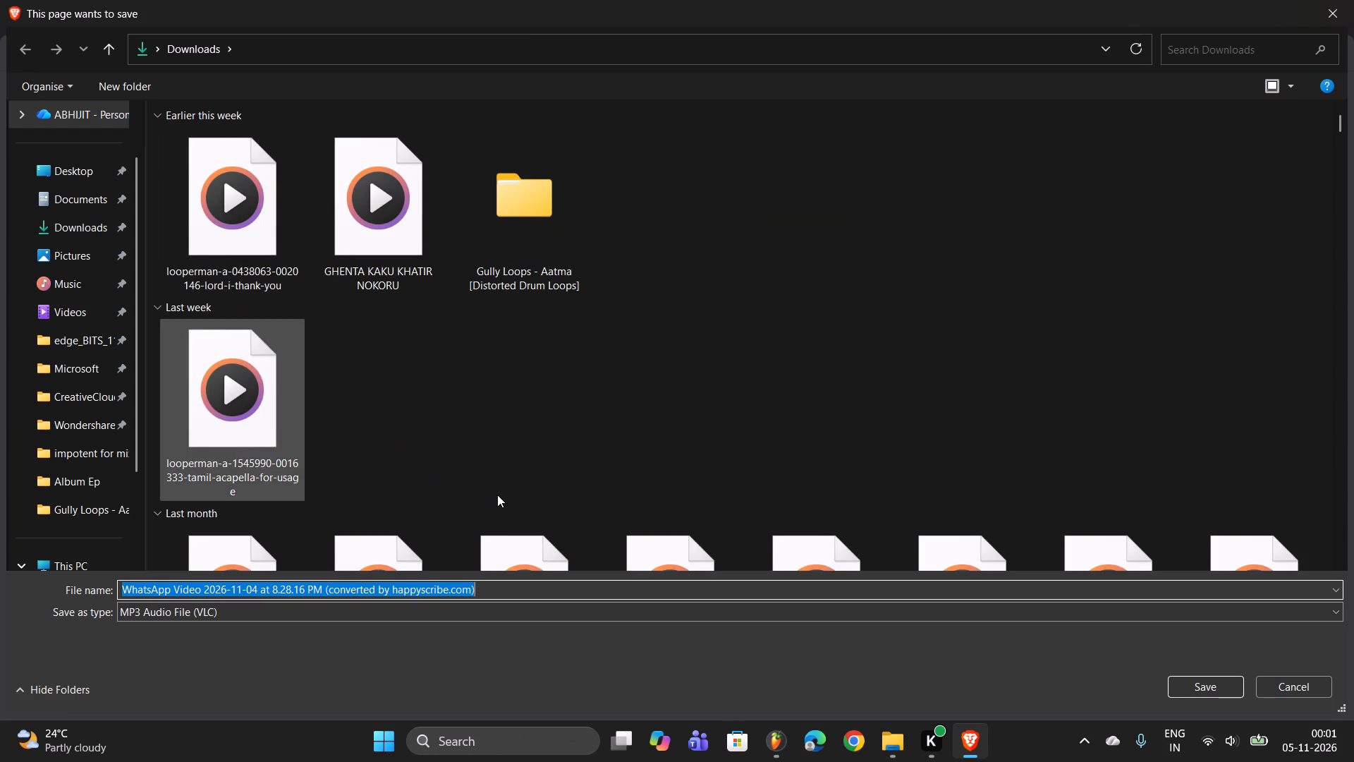
text(LI)
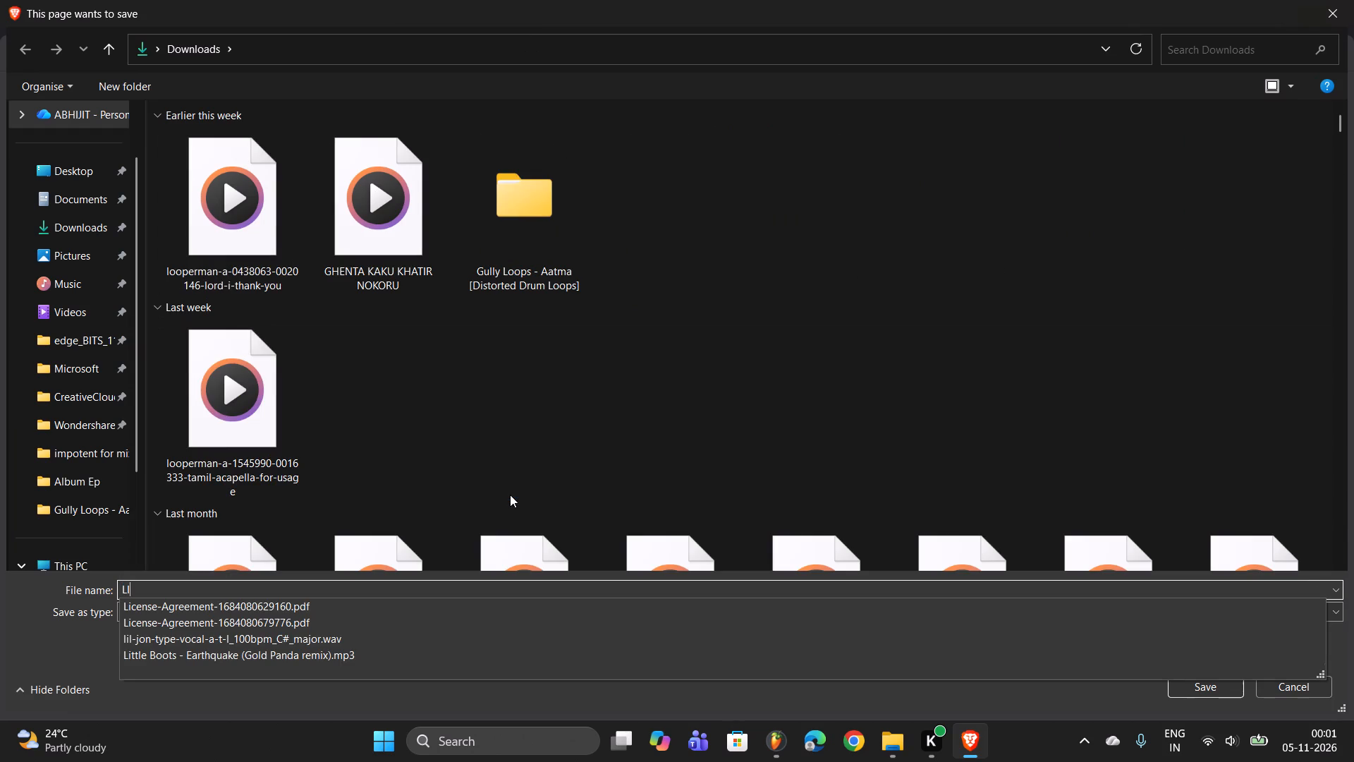
text(za s)
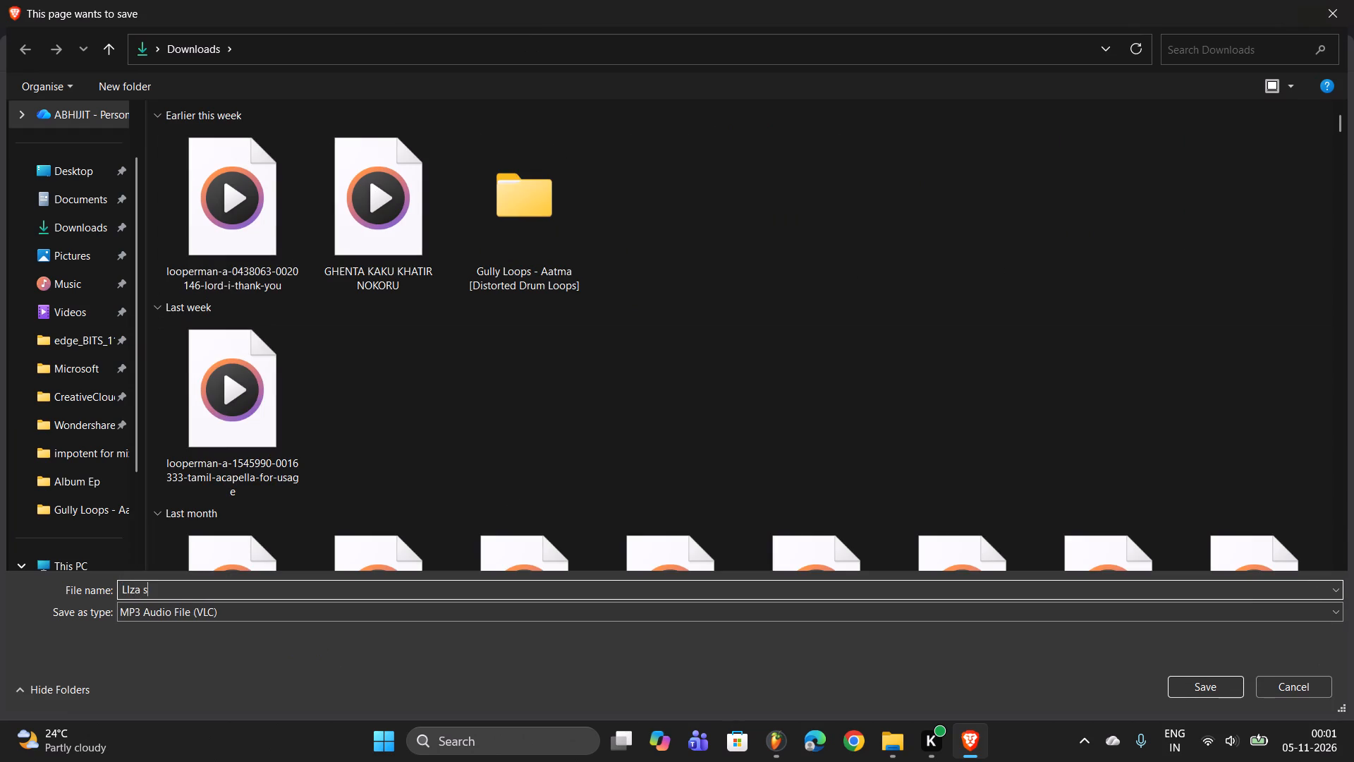
key(BackSpace)
text(vo)
key(BackSpace)
text(oca)
key(l)
key(Return)
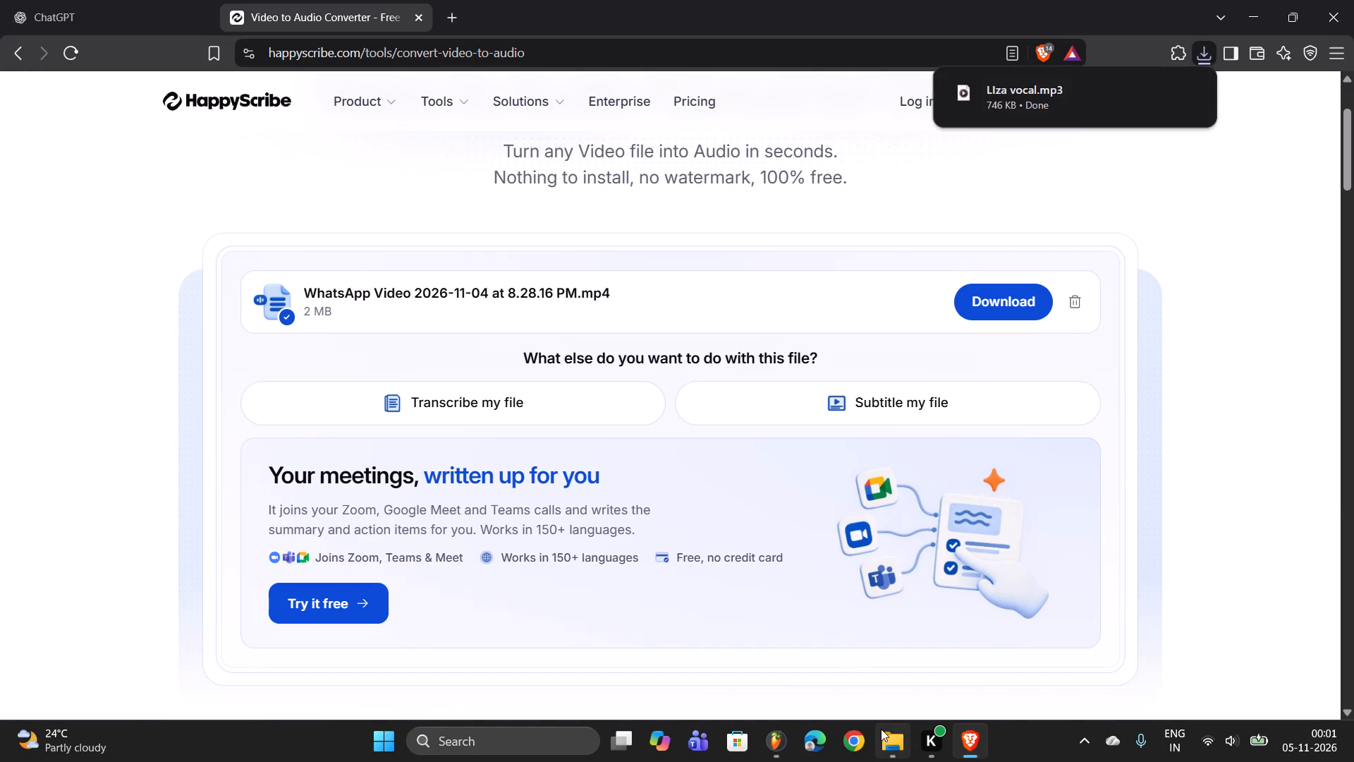
Bring the "LIza vocal" file from Downloads into the FL Studio playlist and place it on Track 3 starting at bar 1.
click(883, 729)
scroll(0, 181, up, 1)
click(53, 242)
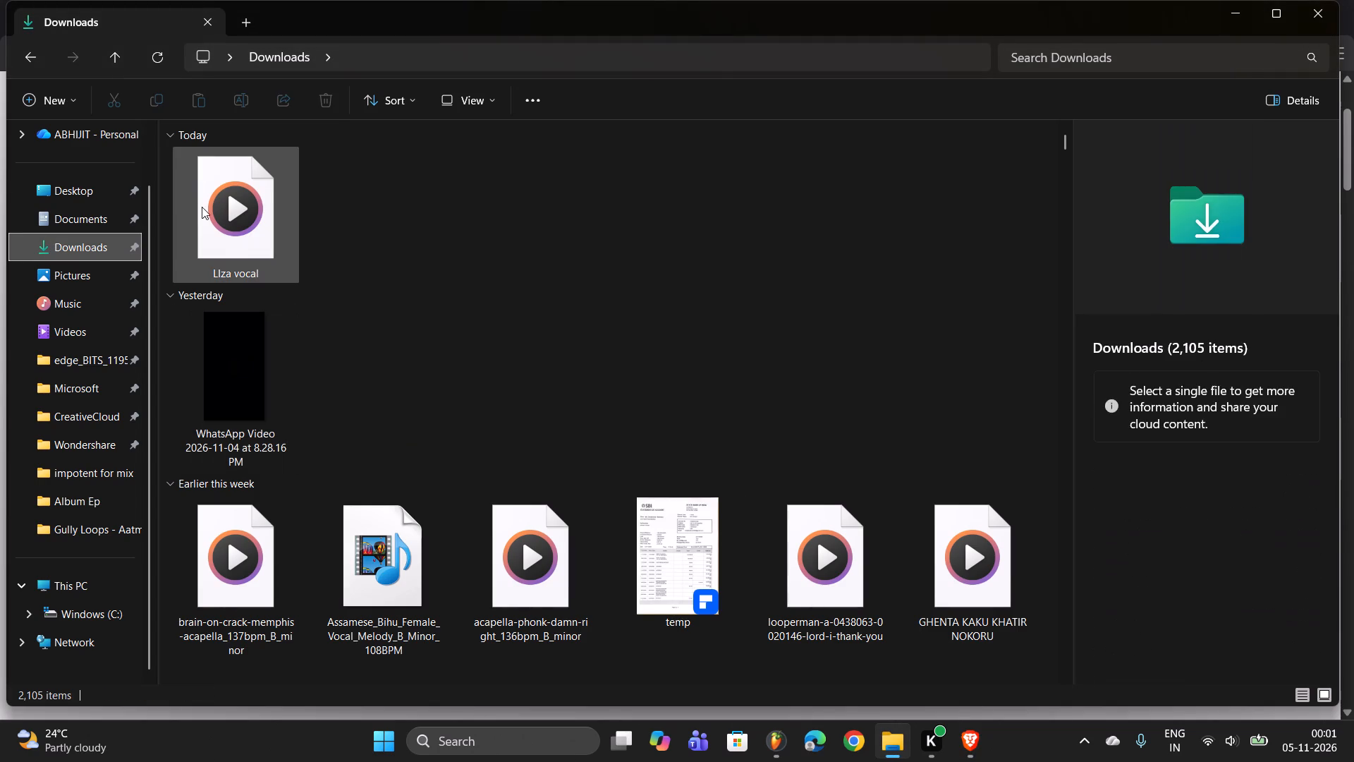
drag(202, 207, 551, 293)
key(alt+Tab)
key(alt+Tab)
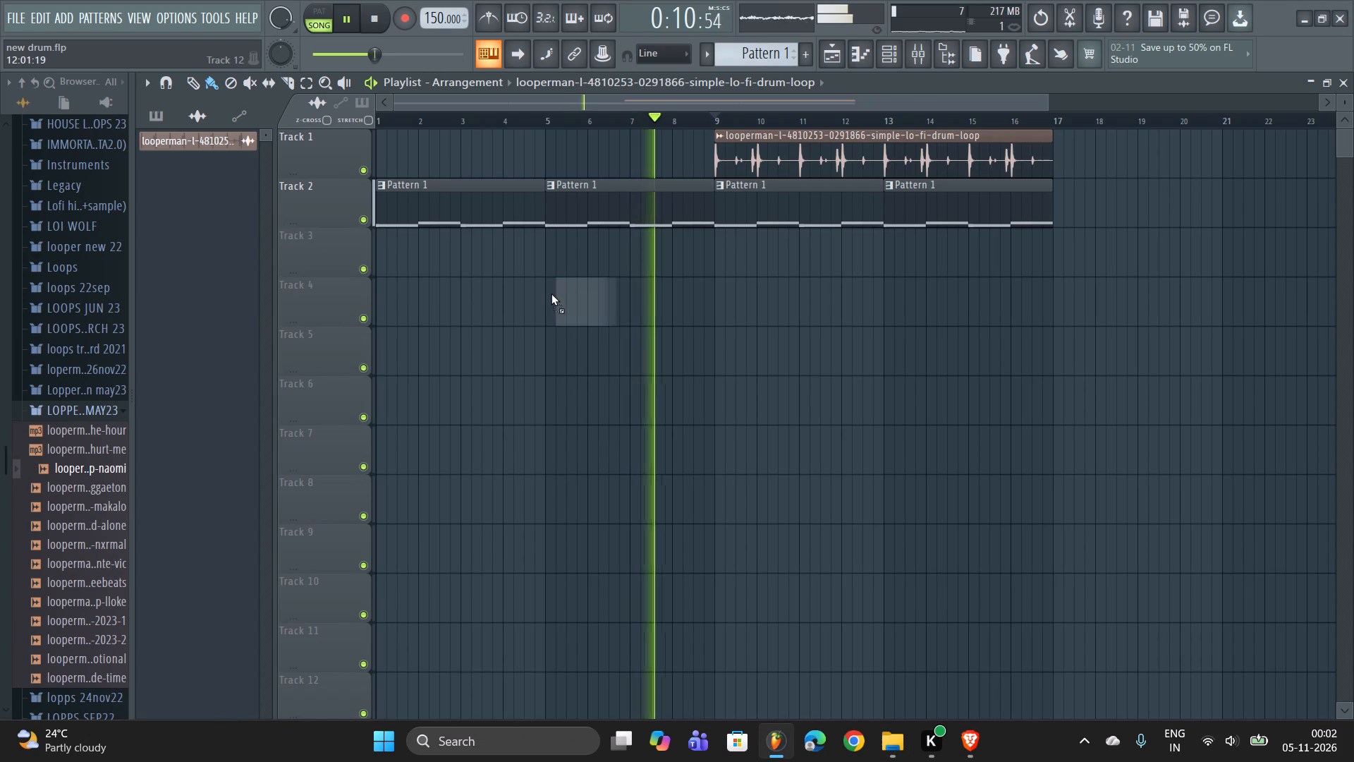
drag(551, 293, 550, 292)
drag(631, 309, 328, 238)
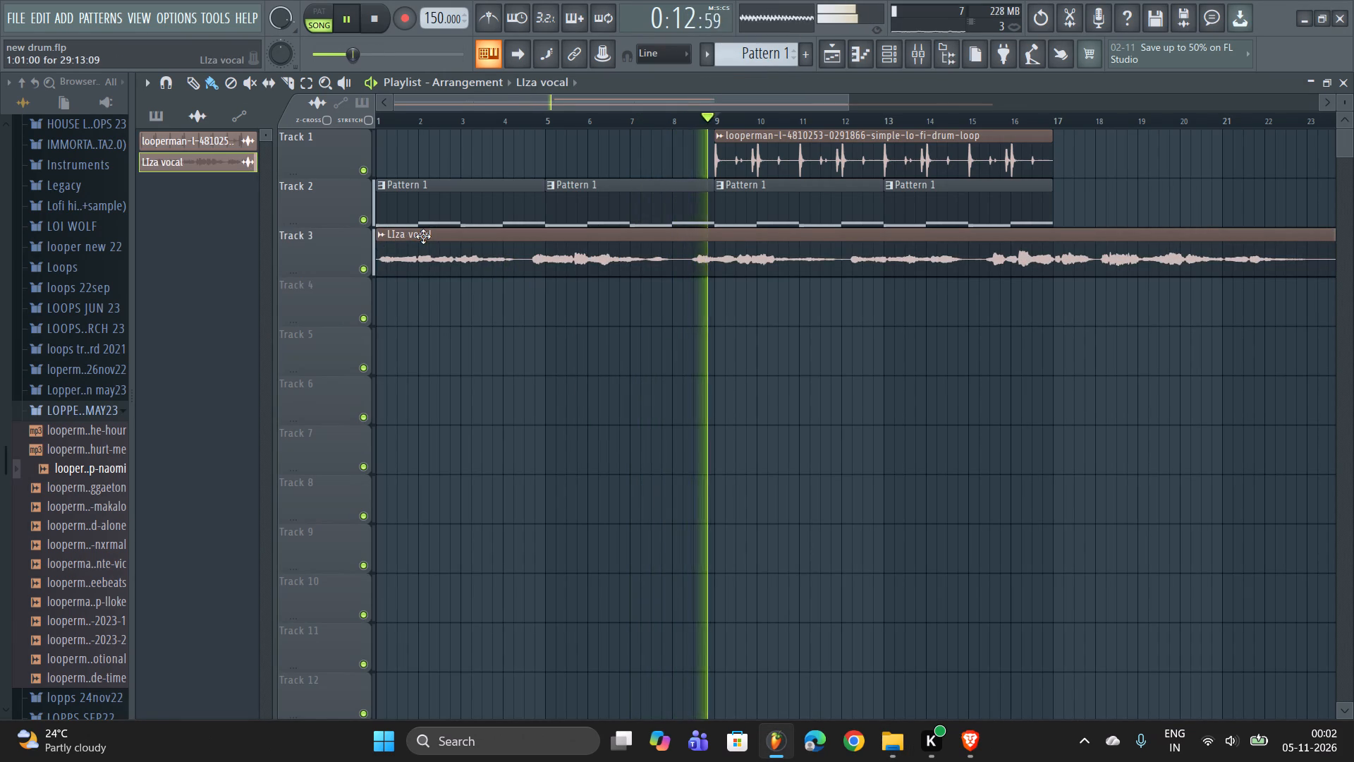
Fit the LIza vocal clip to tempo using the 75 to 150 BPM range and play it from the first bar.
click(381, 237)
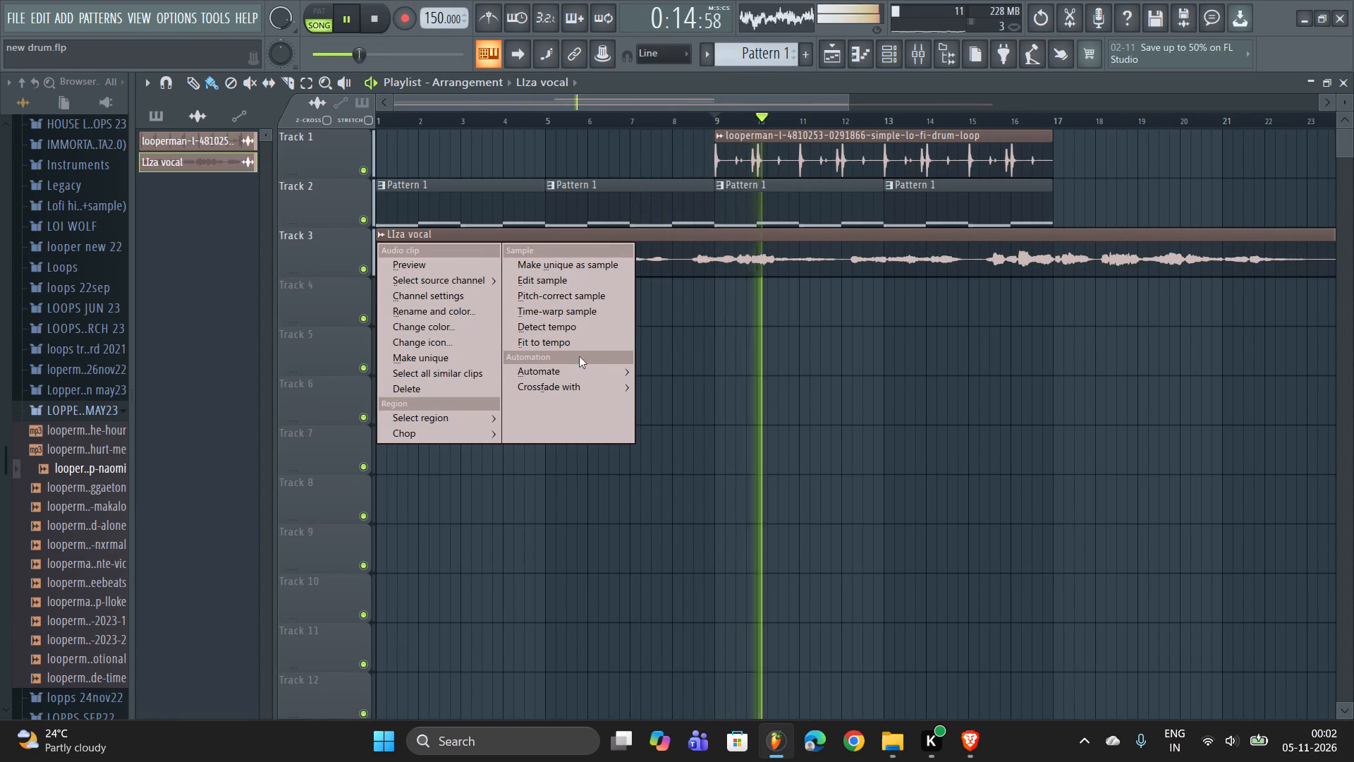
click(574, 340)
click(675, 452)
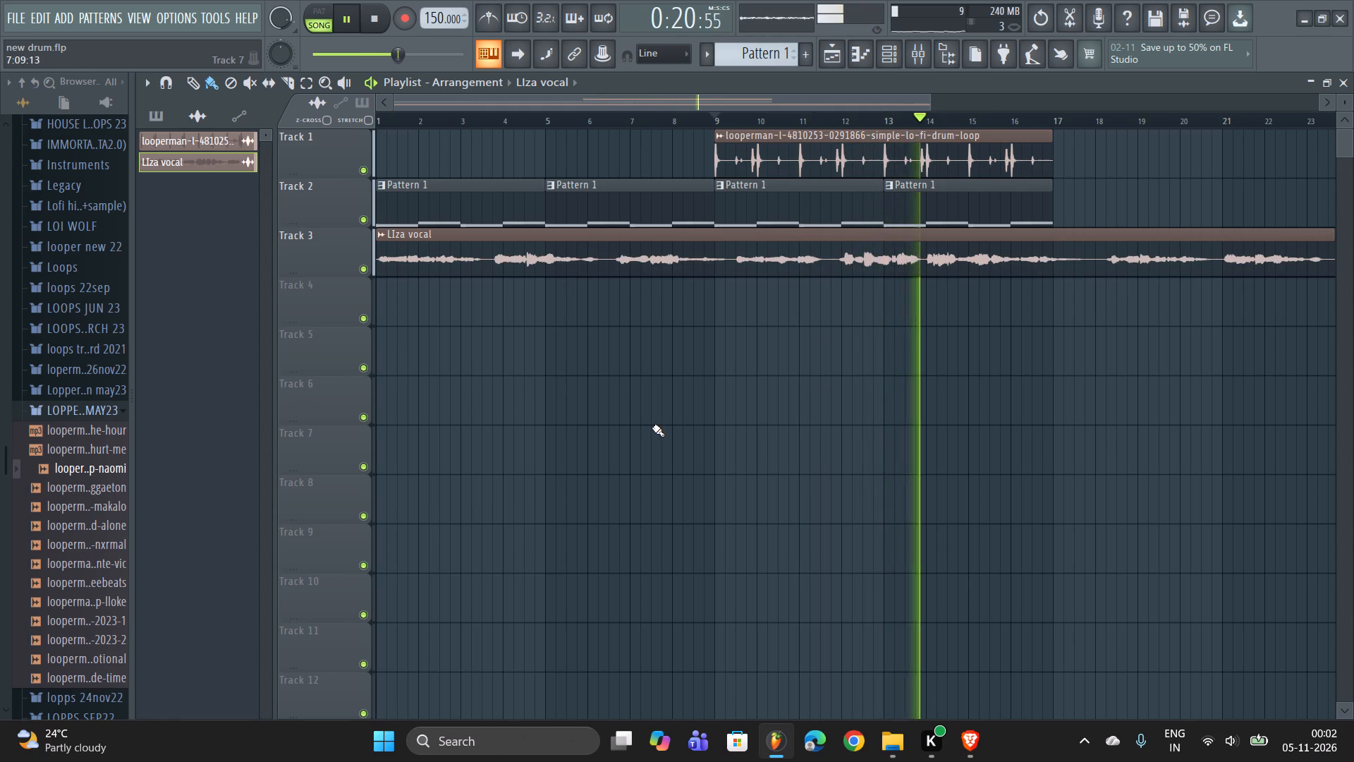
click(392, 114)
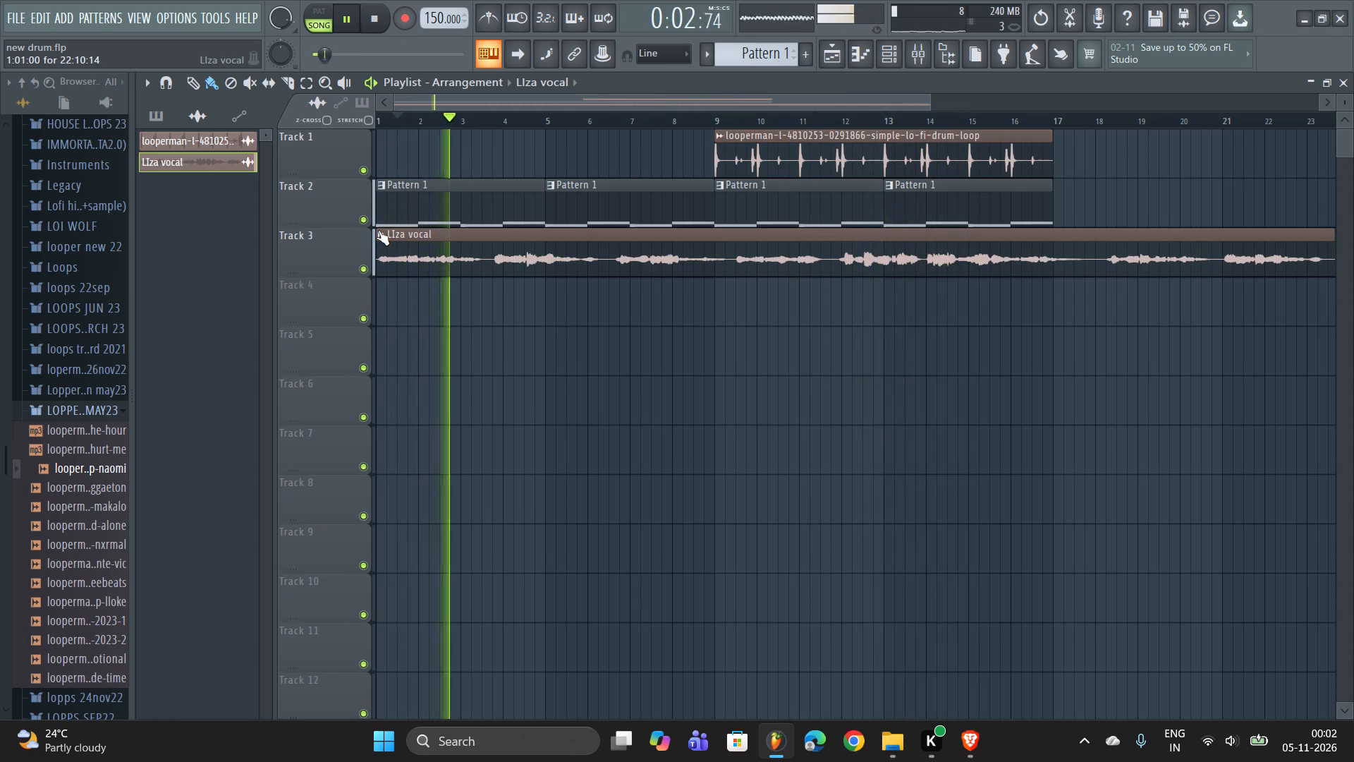
Fit the LIza vocal clip to tempo using the 100 to 200 BPM range.
click(378, 230)
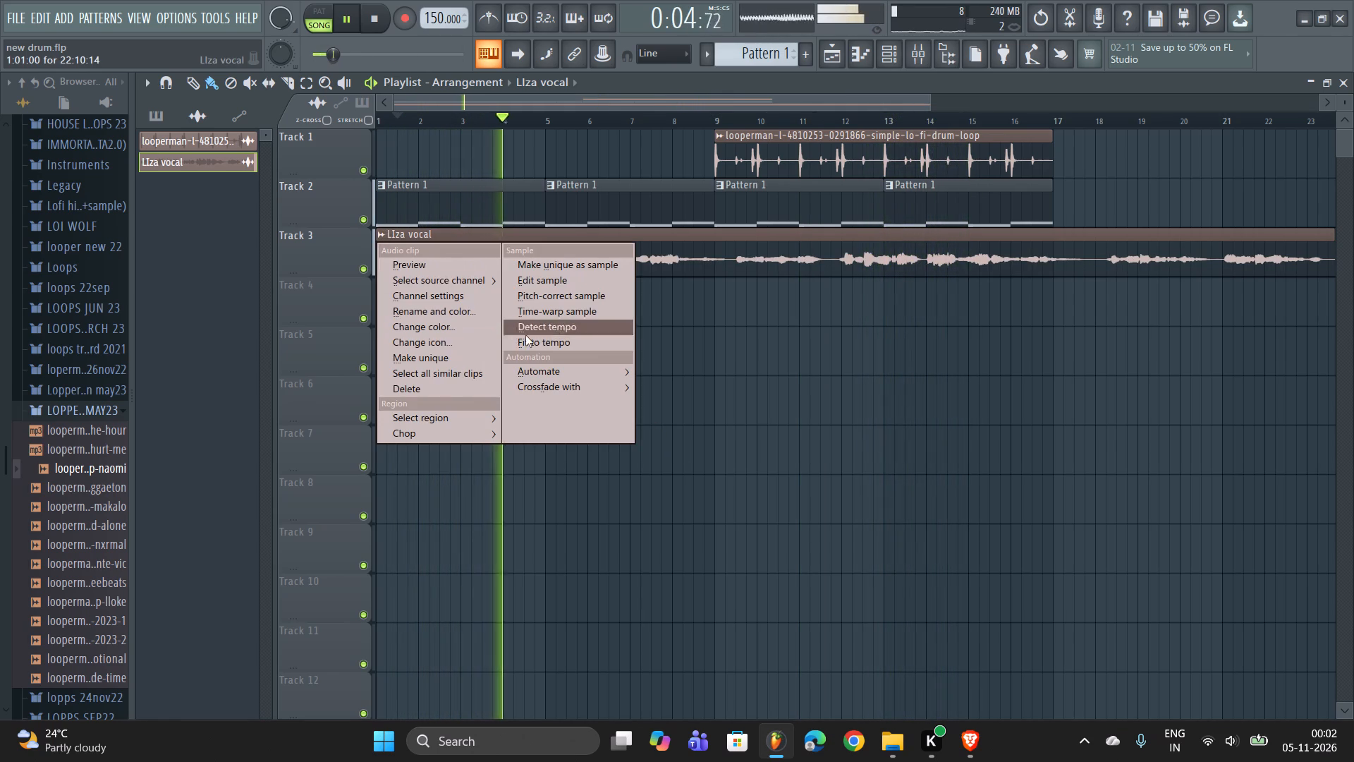
click(561, 351)
click(563, 339)
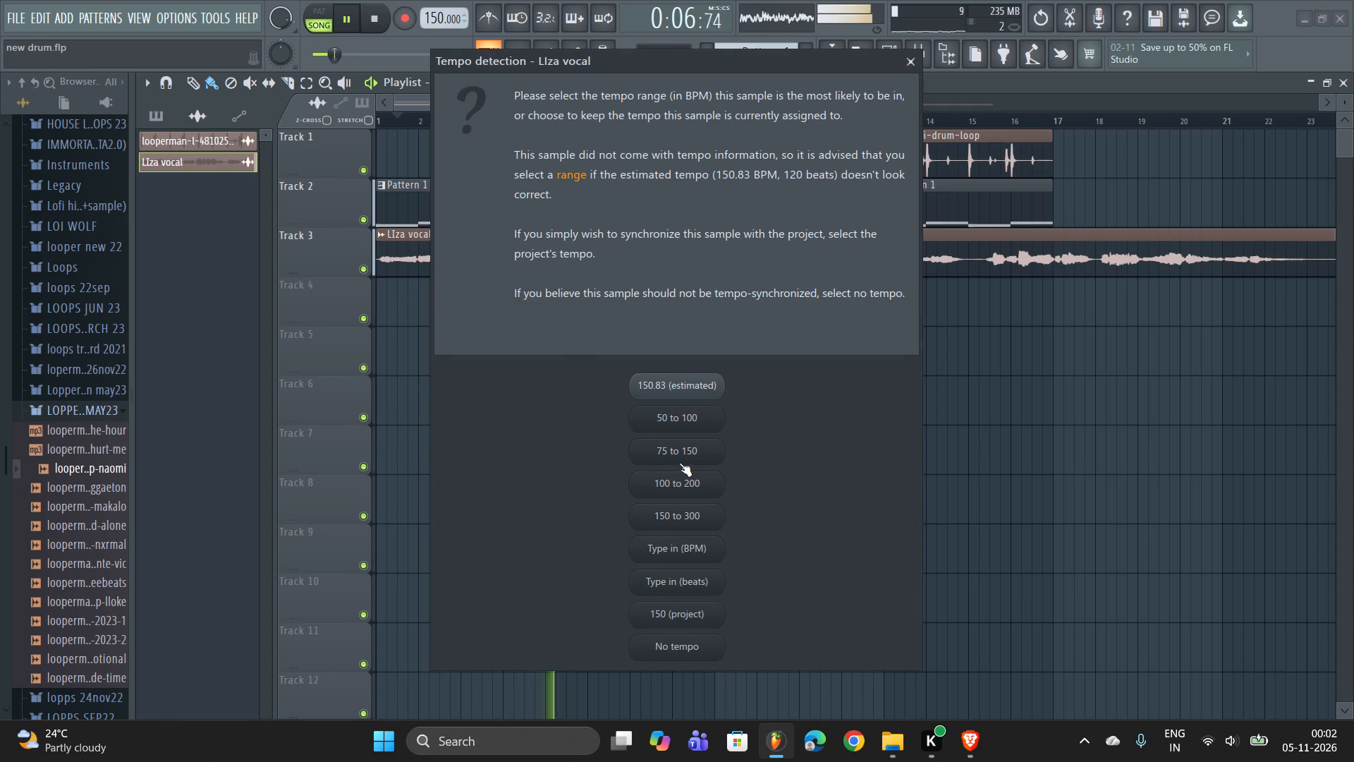
click(687, 478)
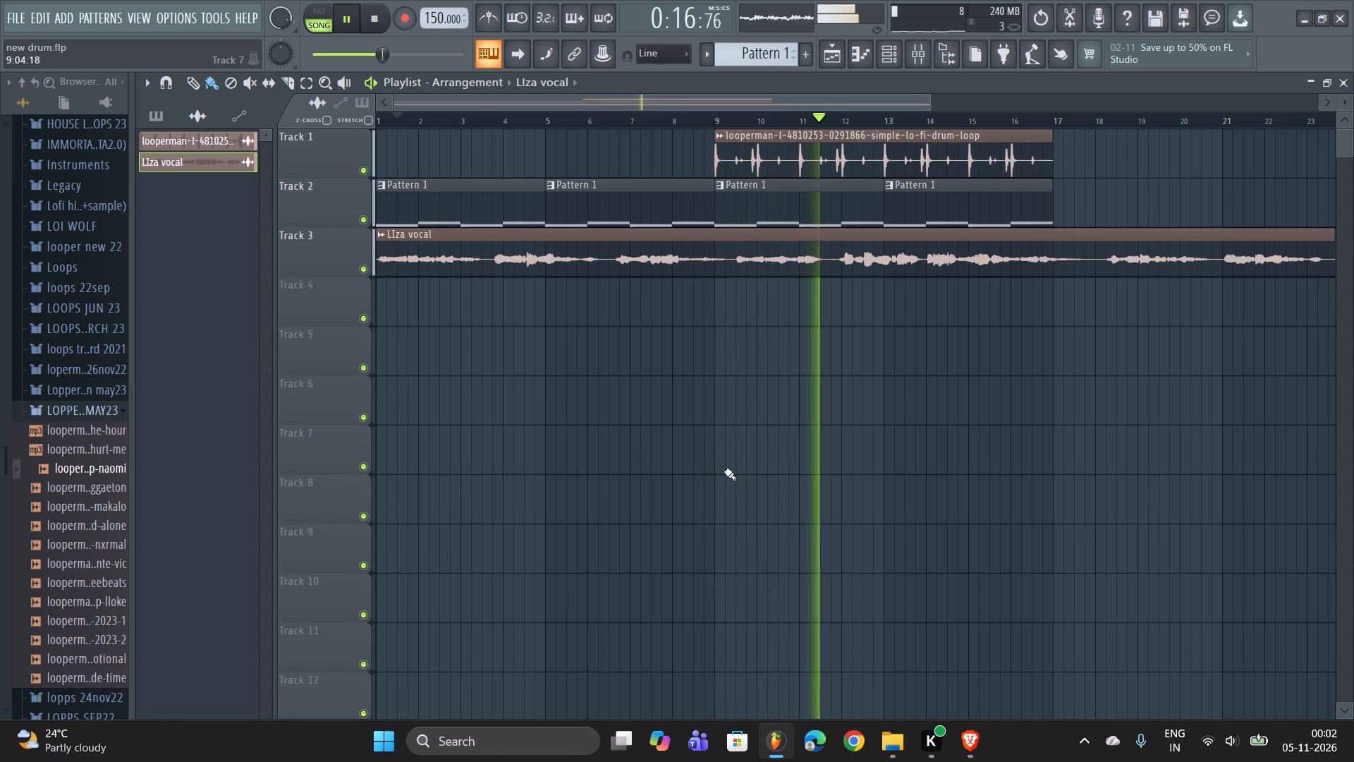
Mute Track 2, which holds the Pattern 1 clips.
click(365, 222)
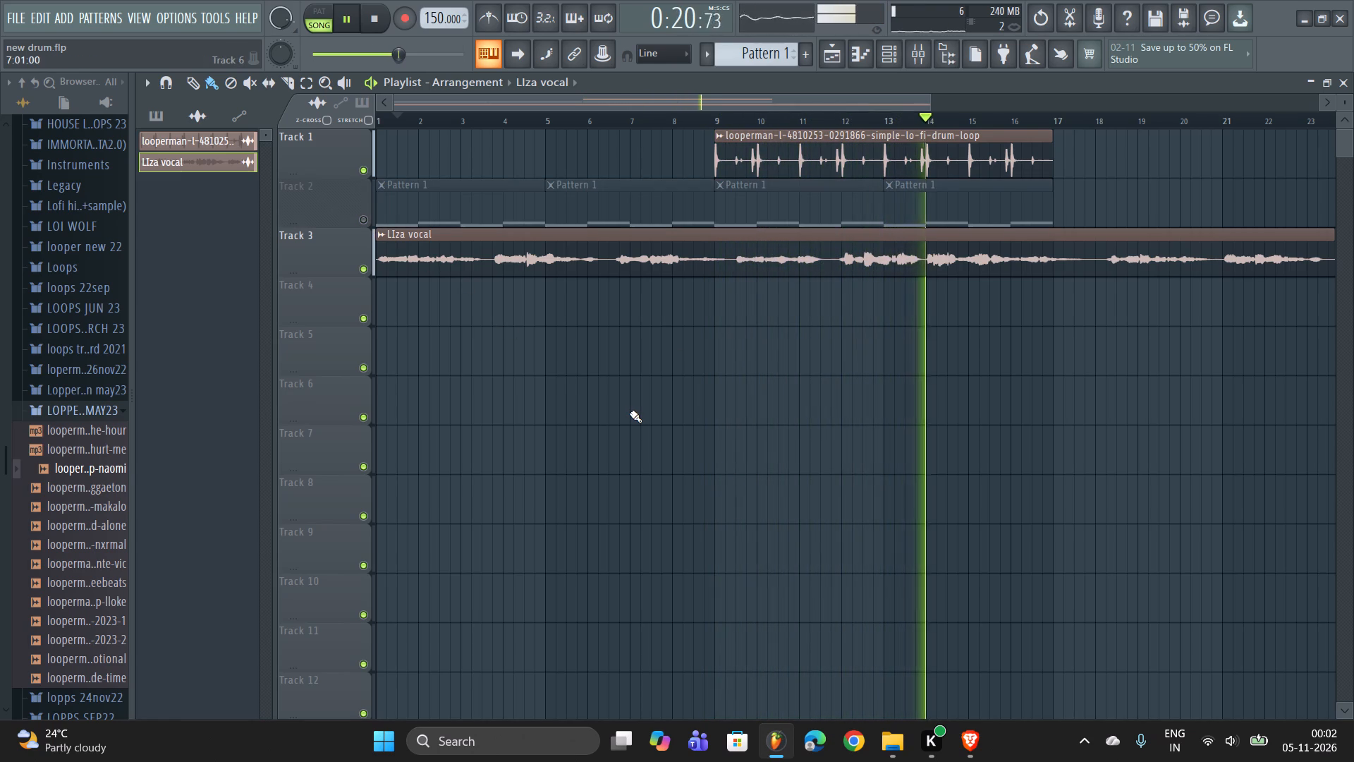
Slip the audio inside the LIza vocal clip about half a bar earlier, leaving the clip at bar 1.
click(289, 81)
click(263, 81)
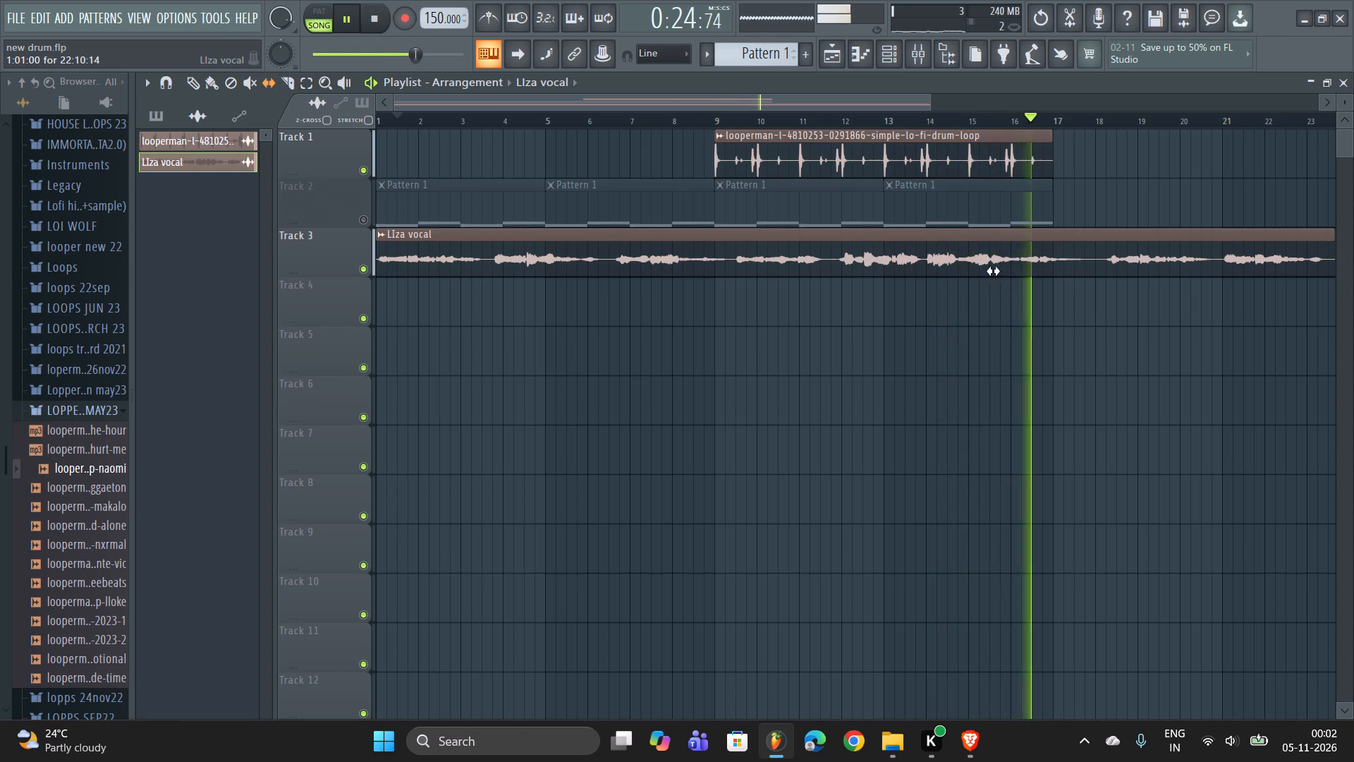
drag(981, 259, 956, 269)
click(956, 269)
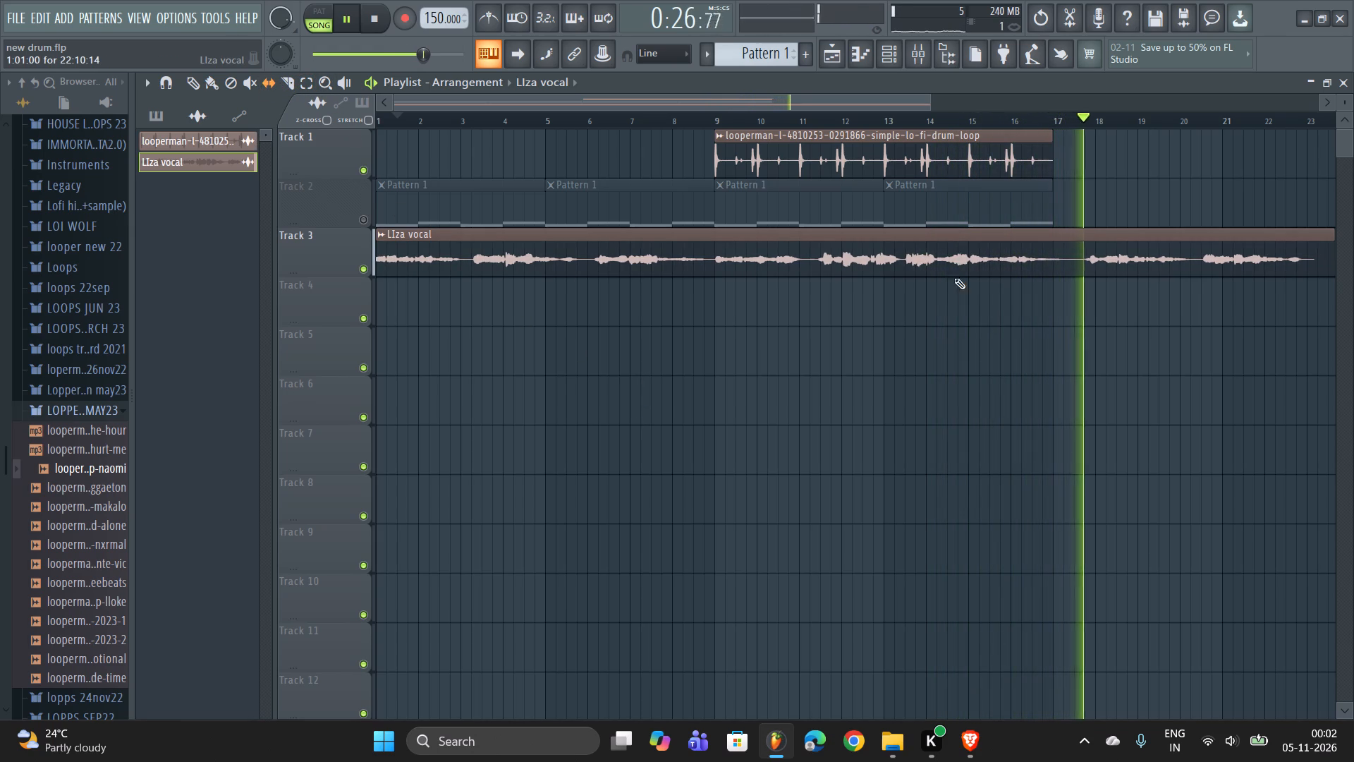
Restart playback, open the LIza vocal channel settings, and listen to the vocal with the drum loop from bar 9.
key(space)
key(space)
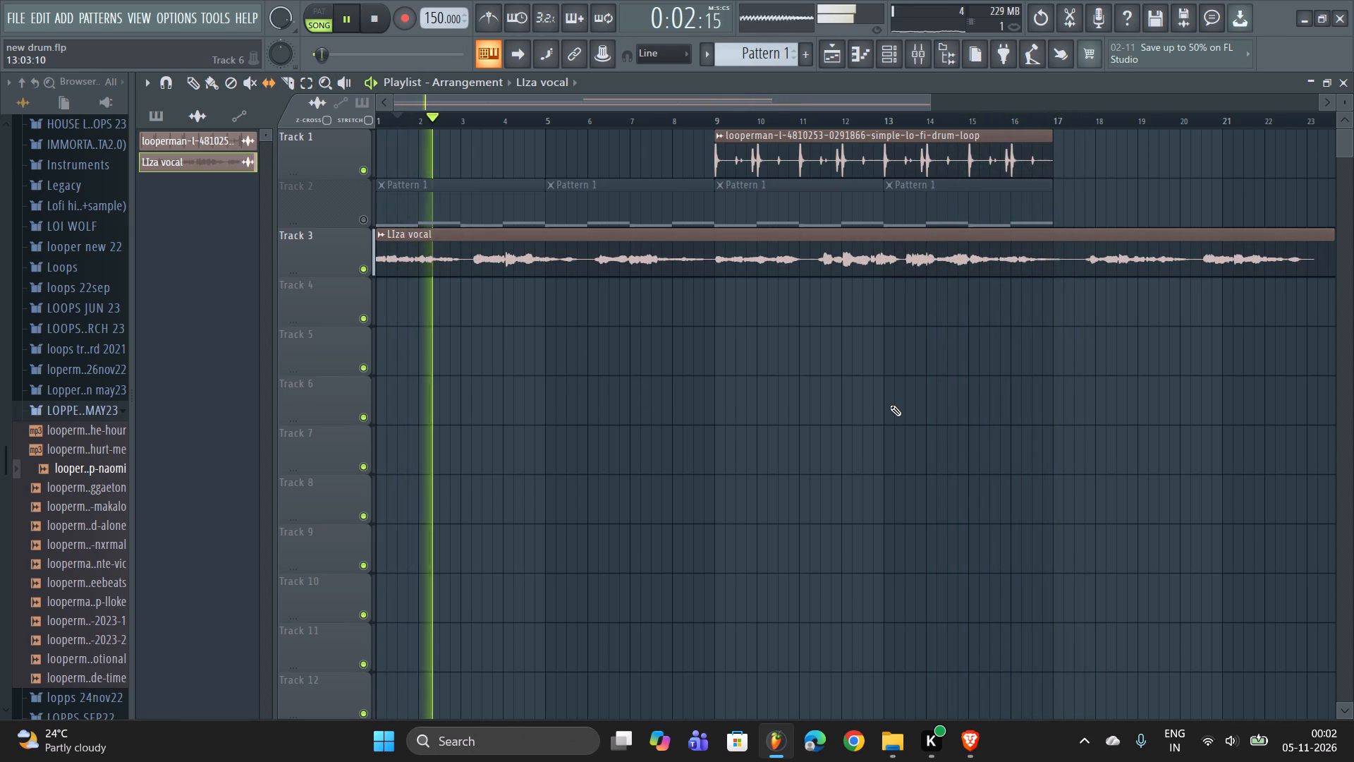
triple_click(539, 258)
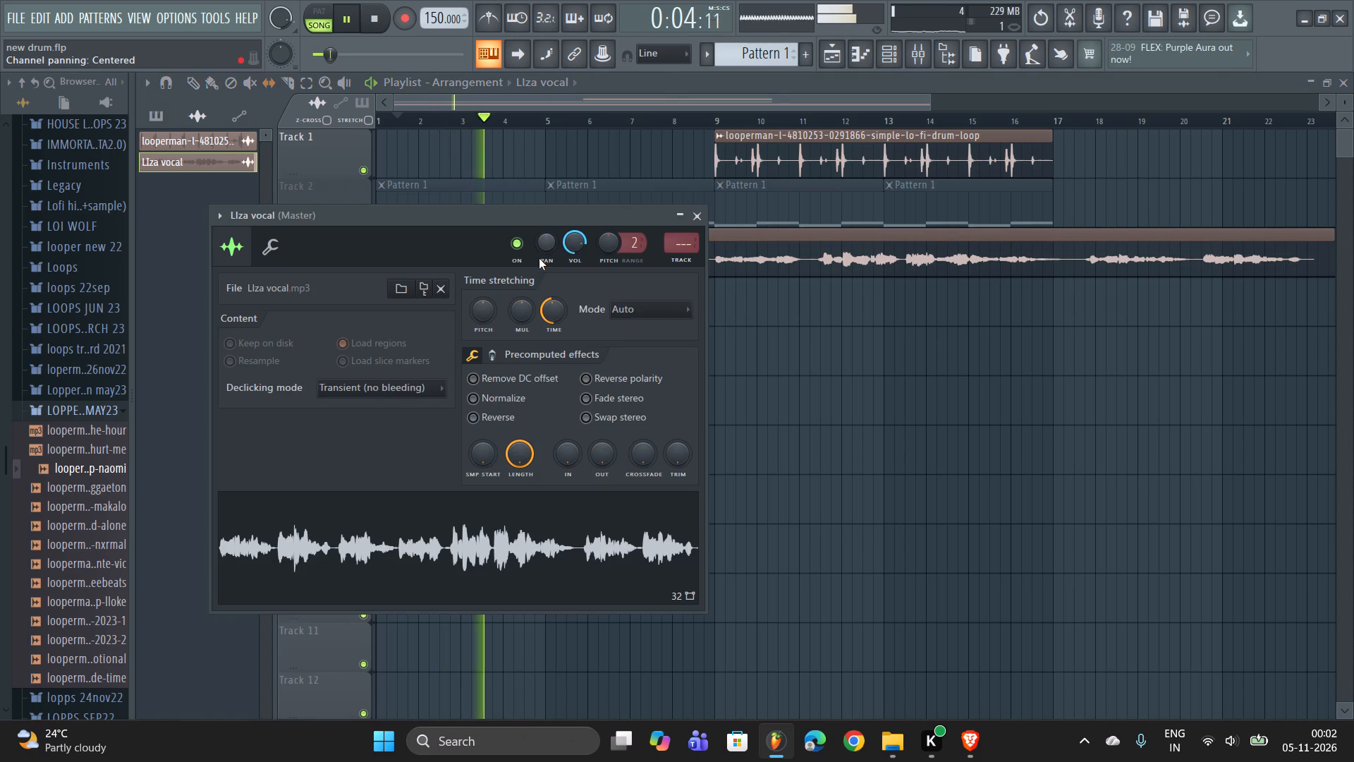
click(718, 118)
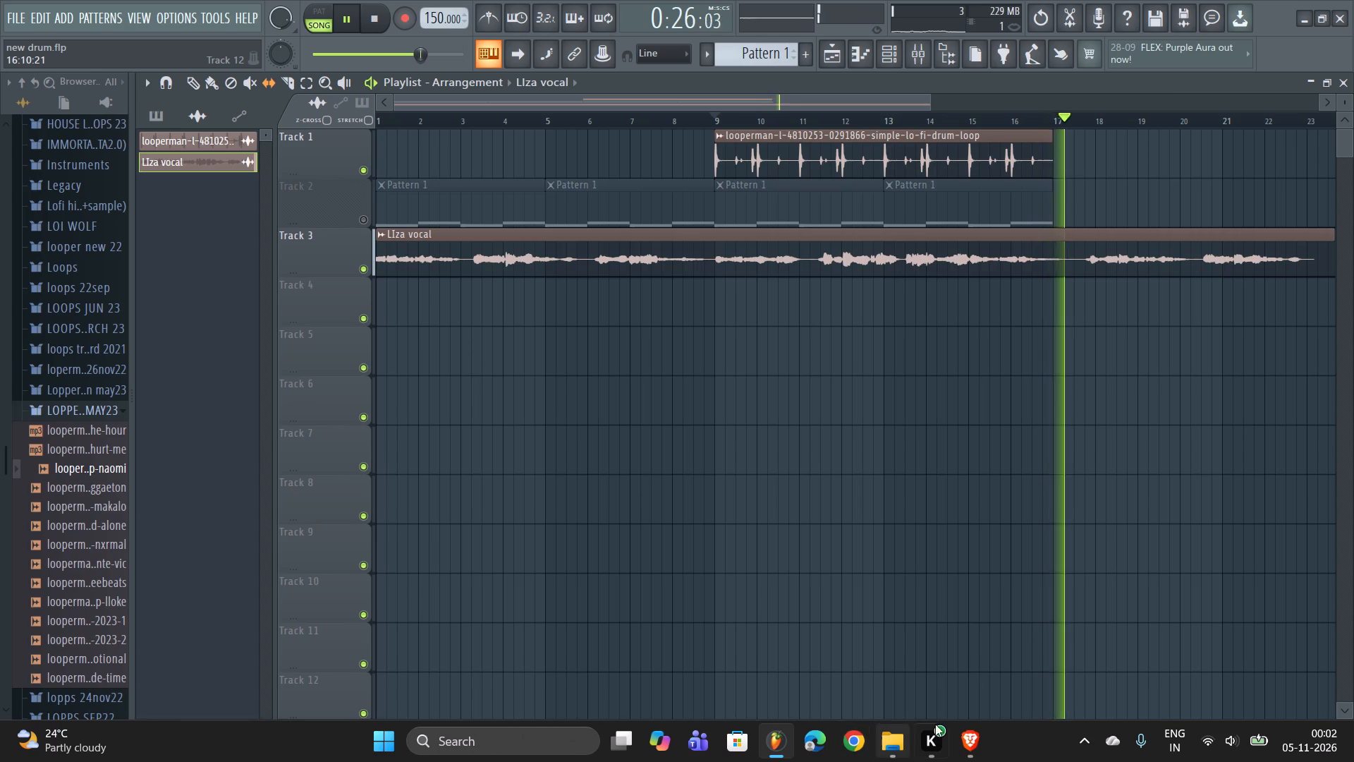
Switch to the Brave browser, search the web for "song key" and open Tunebat's Song Key & BPM Finder.
click(977, 729)
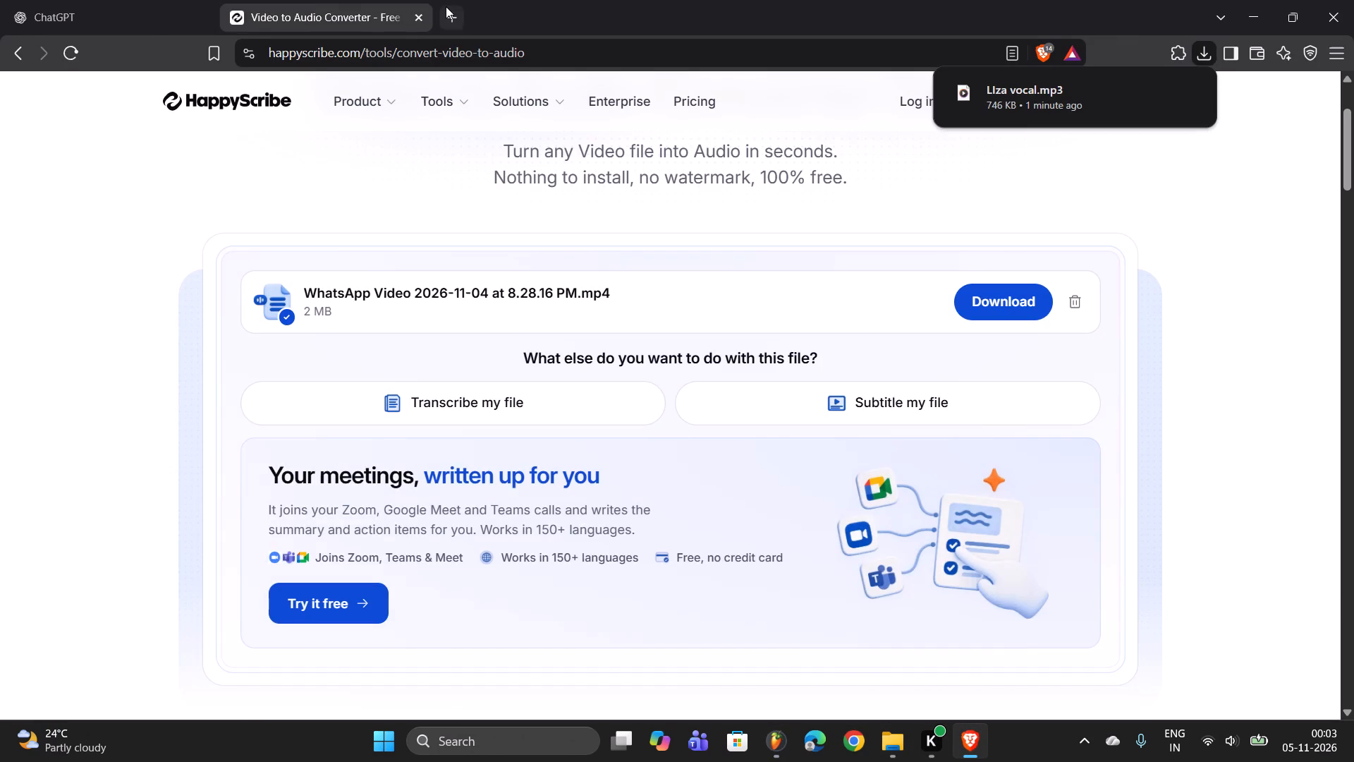
click(446, 6)
key(s)
key(o)
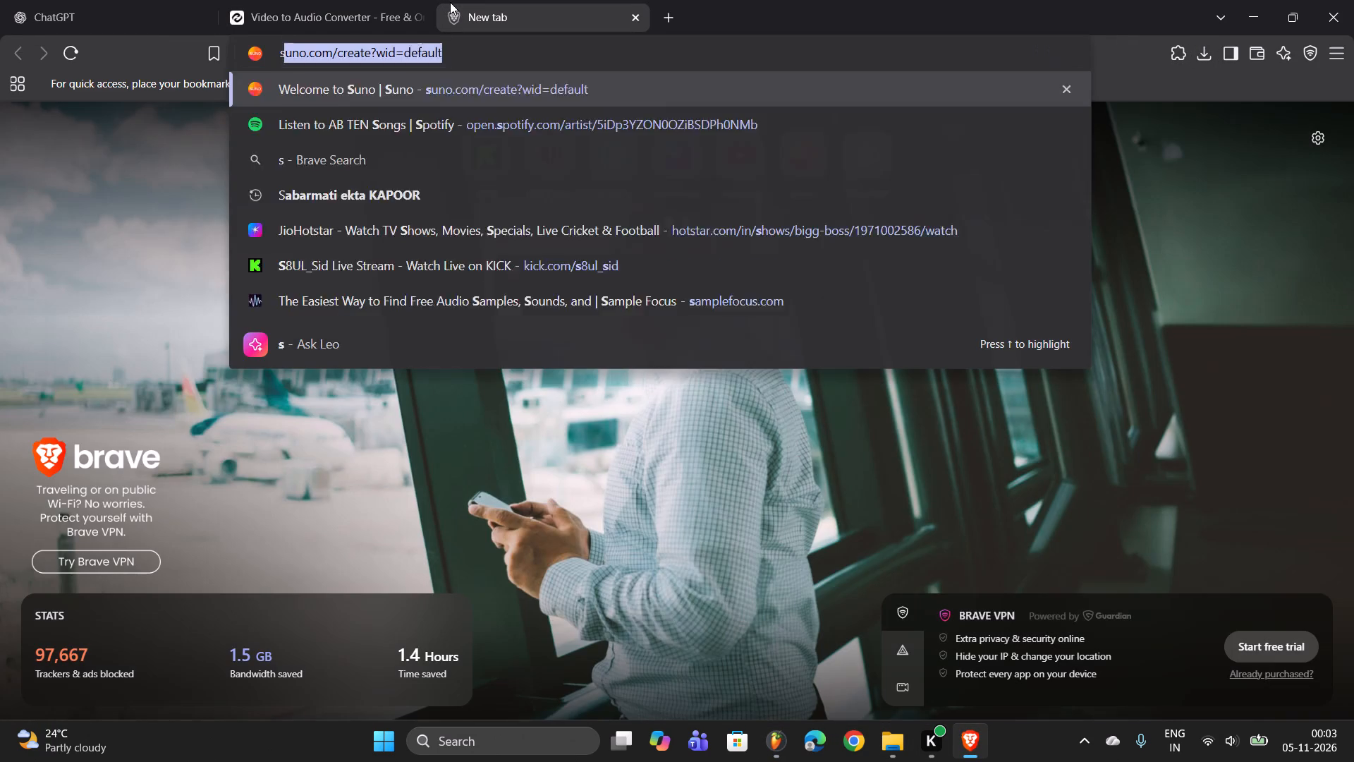
key(BackSpace)
key(BackSpace)
key(BackSpace)
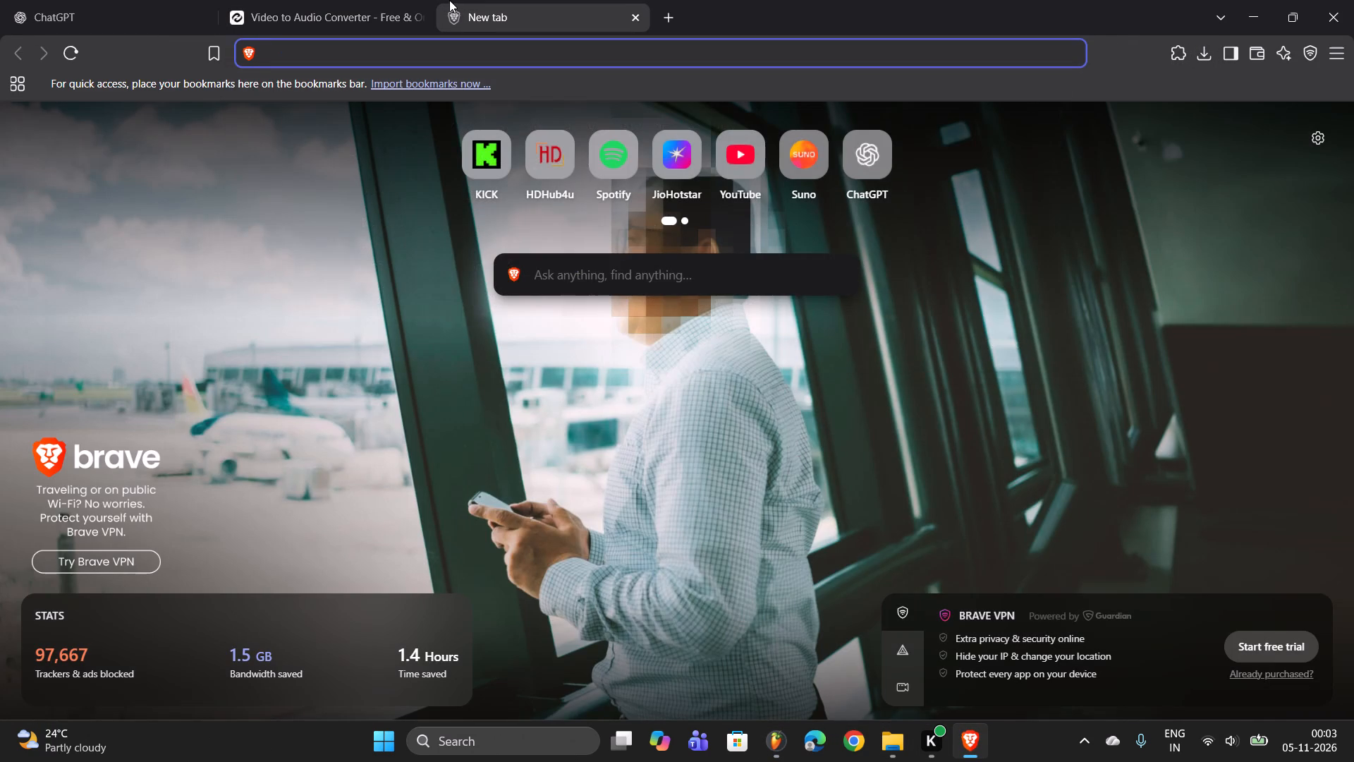
text(so)
key(n)
key(g)
key(space)
key(k)
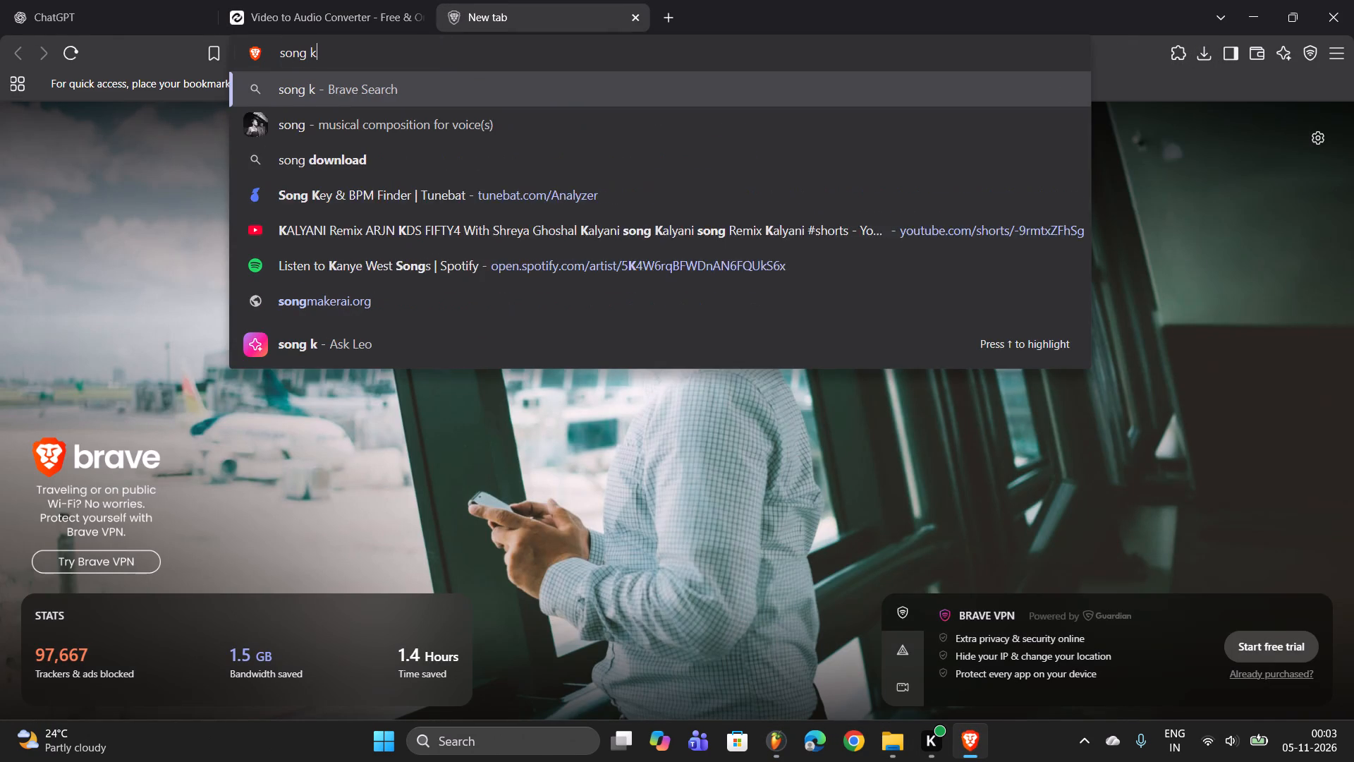
key(e)
key(y)
key(Return)
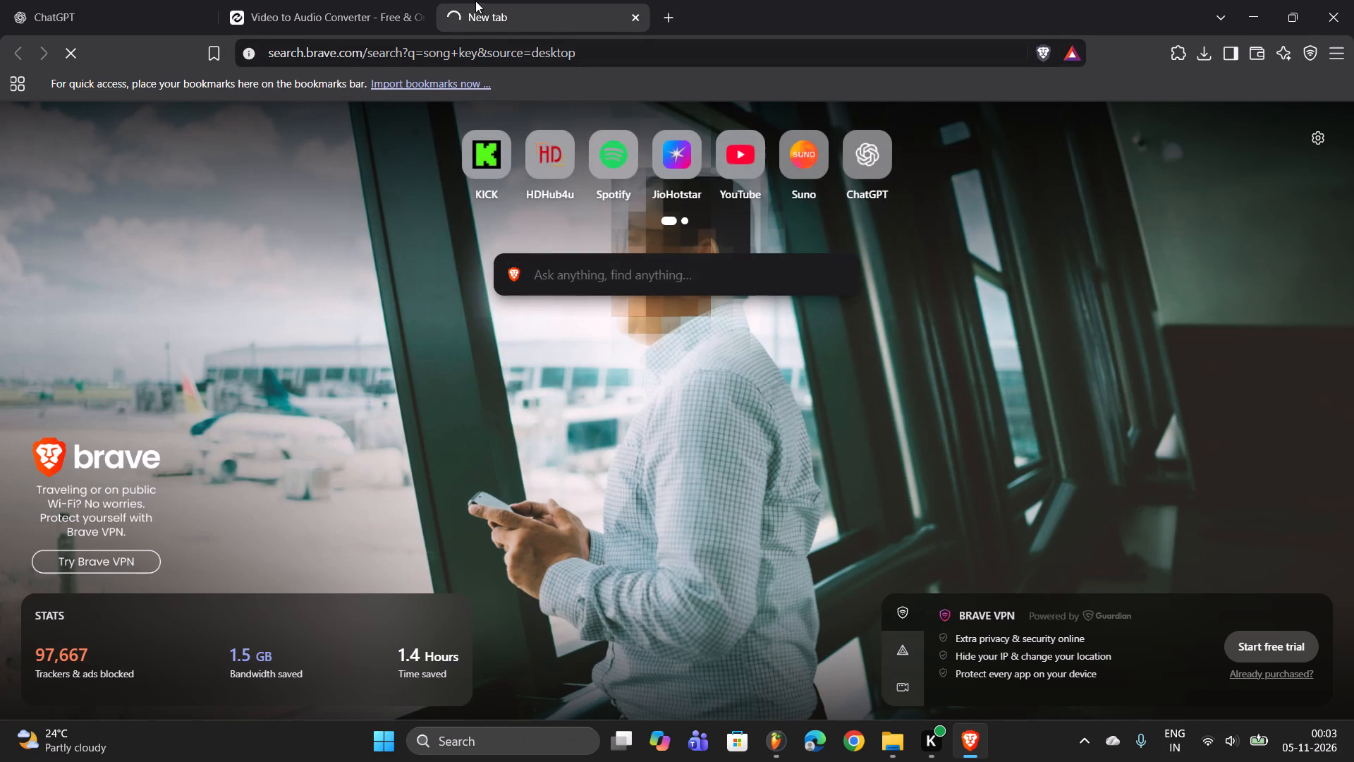
click(349, 260)
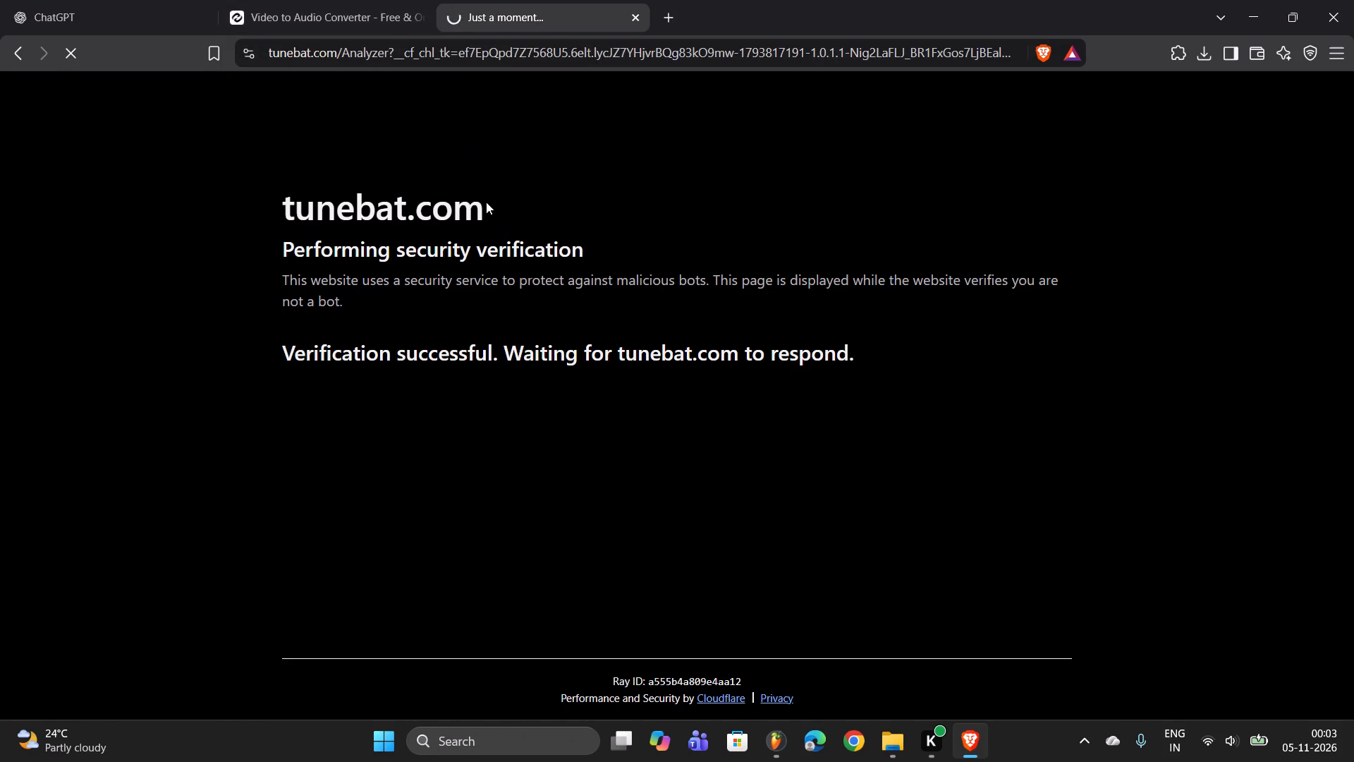
Analyze the LIza vocal file from Downloads in Tunebat to find its key and BPM.
click(661, 677)
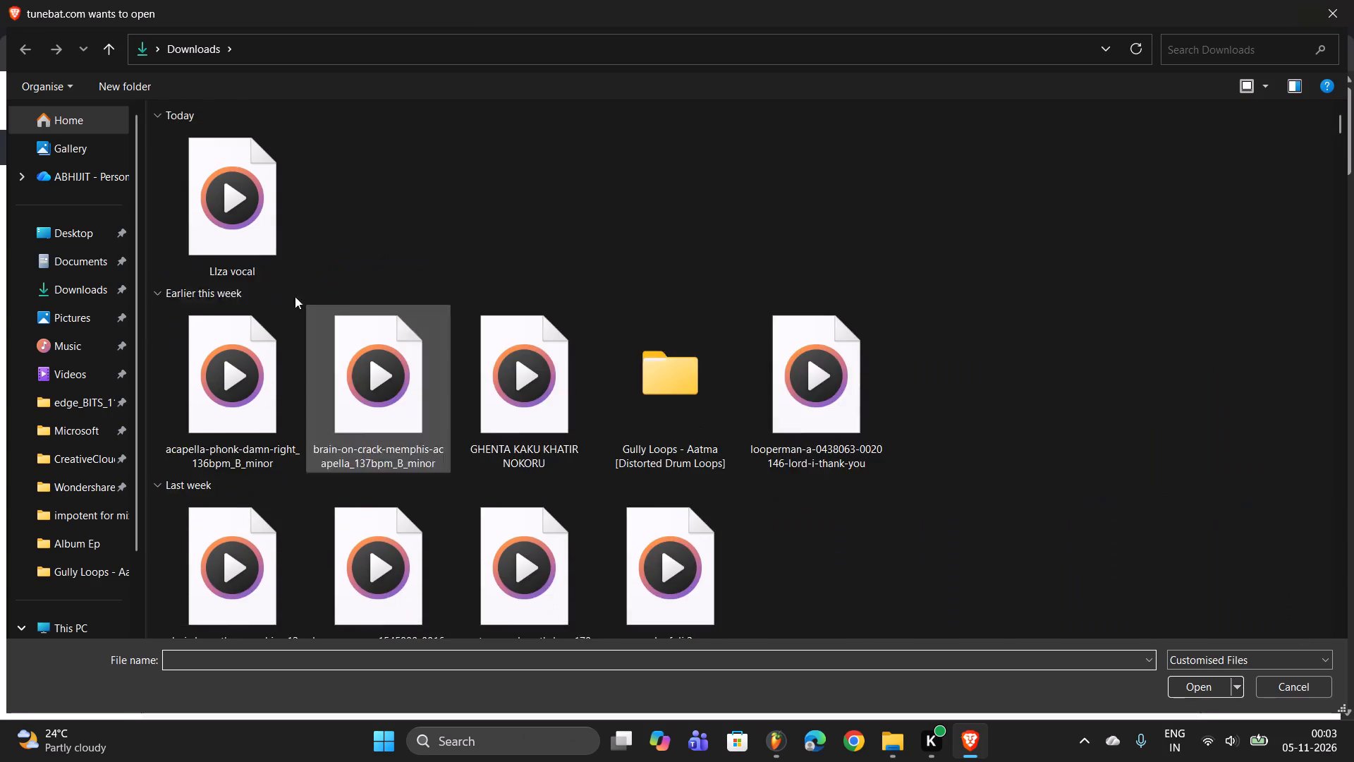
double_click(238, 235)
scroll(566, 344, down, 4)
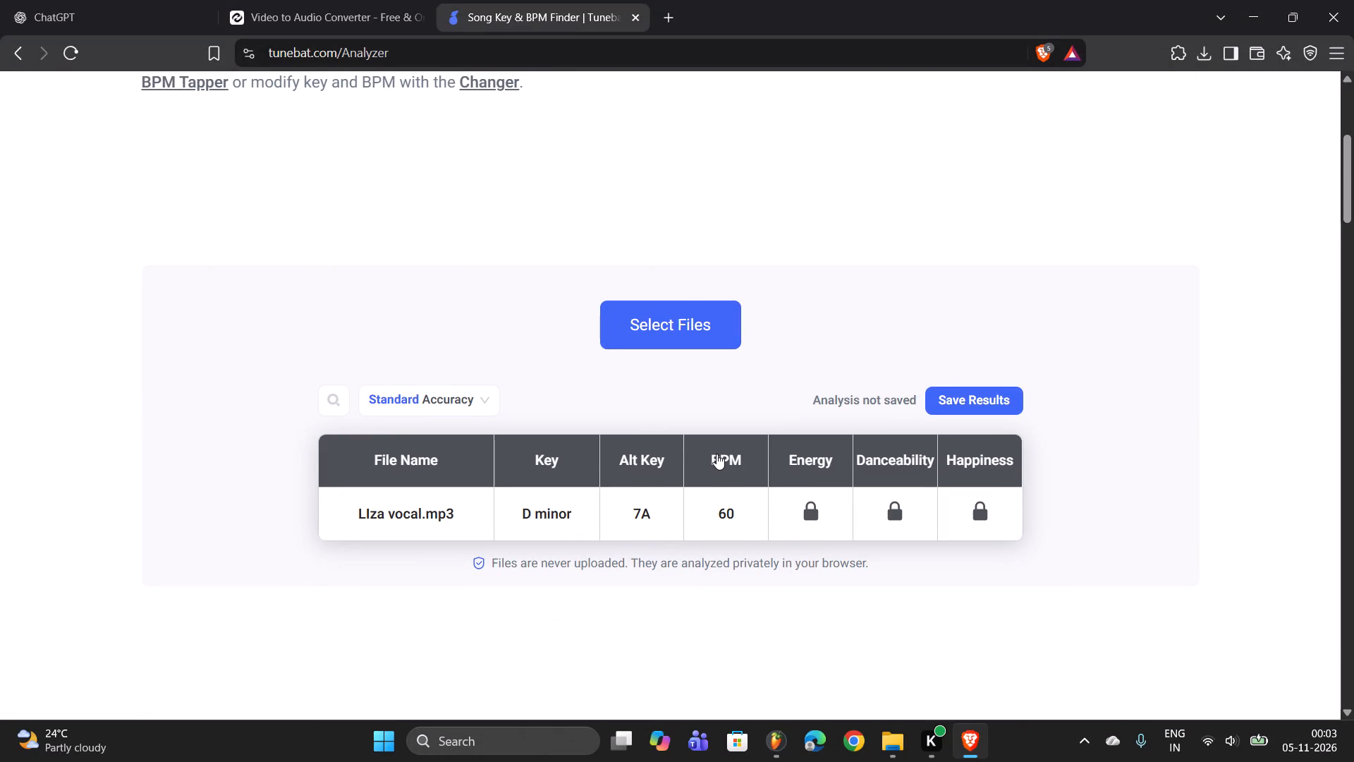
key(alt+Tab)
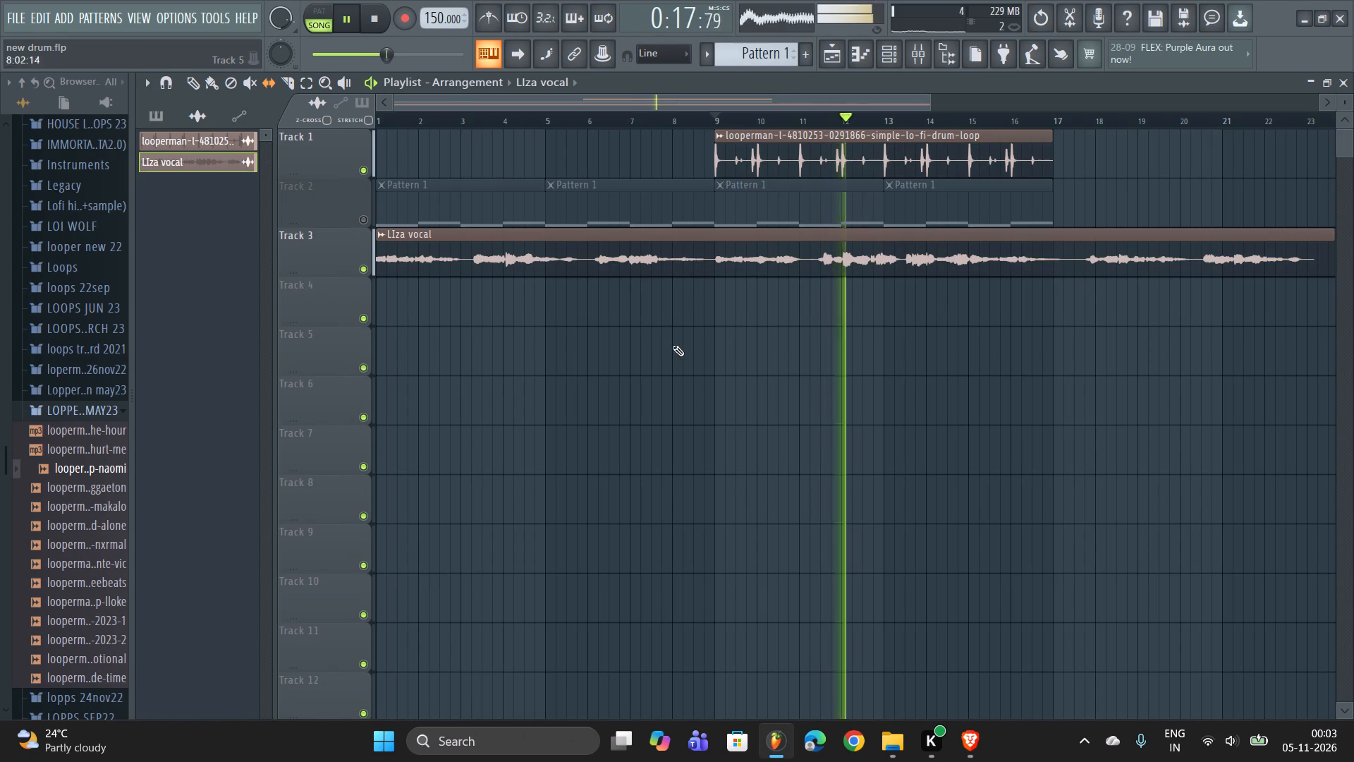
key(alt+Tab)
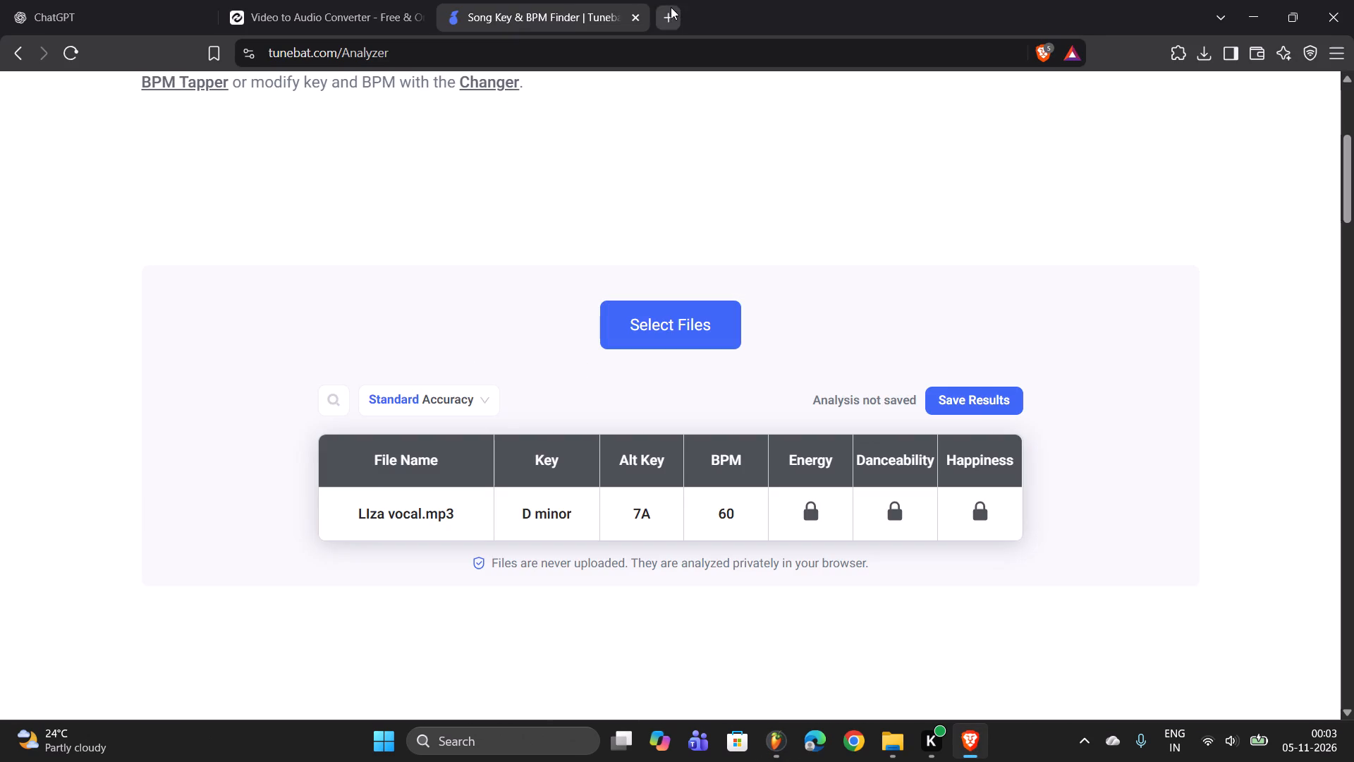
Search the web for "60 bpm match" in a new tab.
click(671, 7)
key(6)
text(0 bp)
key(m)
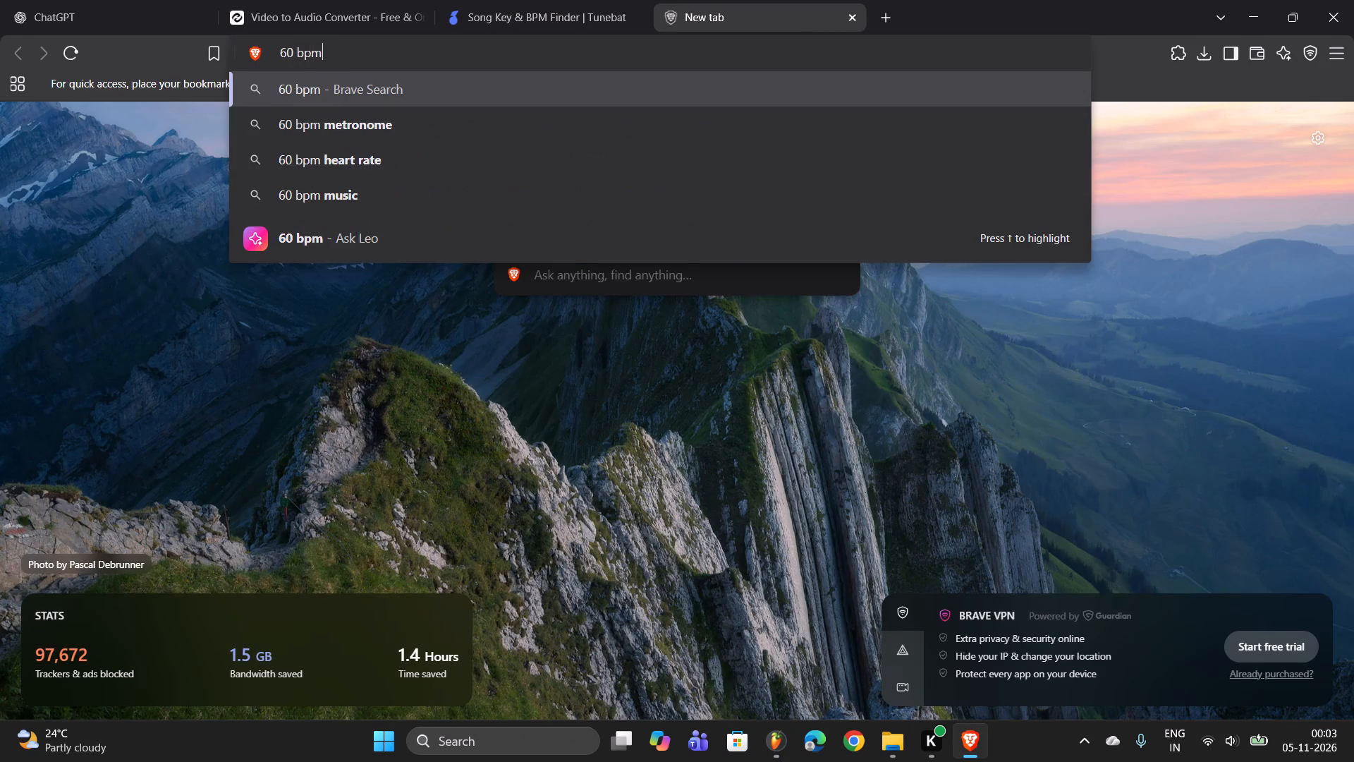
key(space)
text(match)
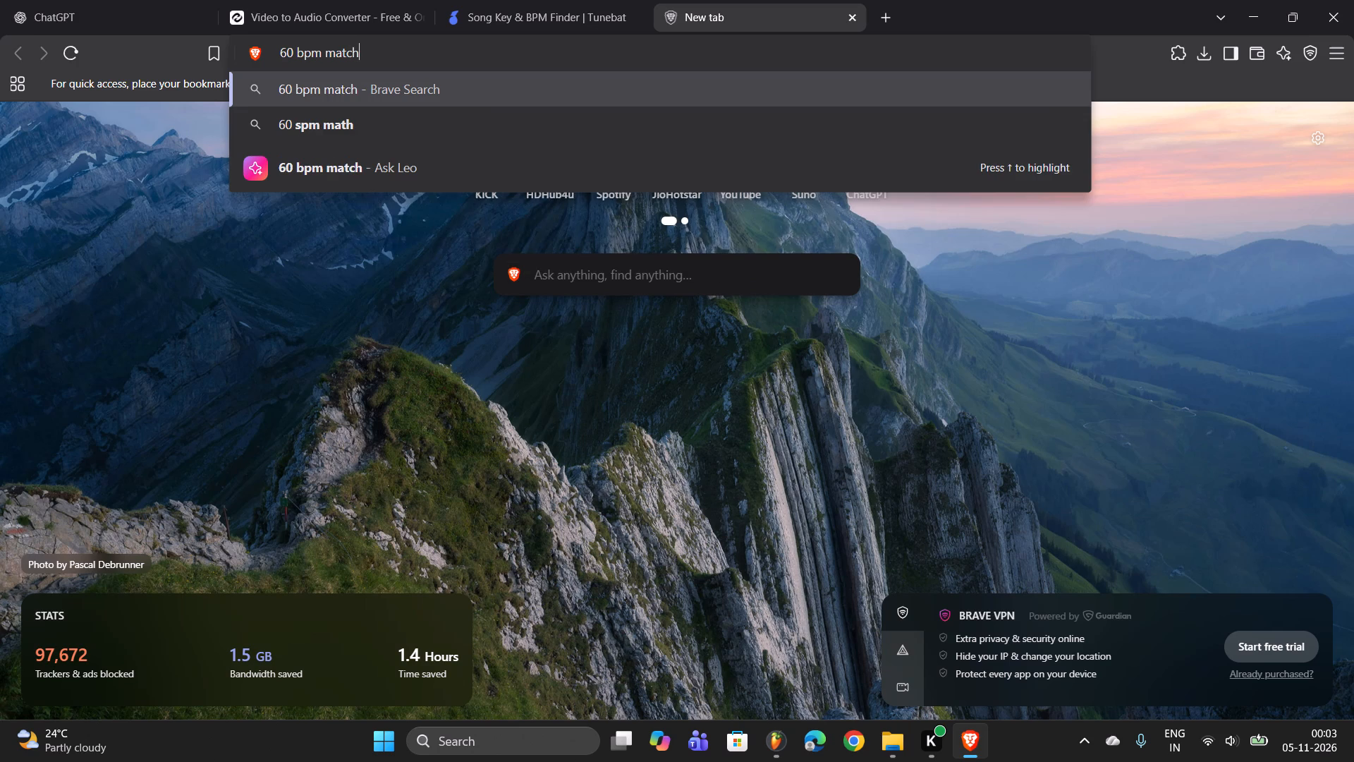
key(BackSpace)
key(h)
key(Return)
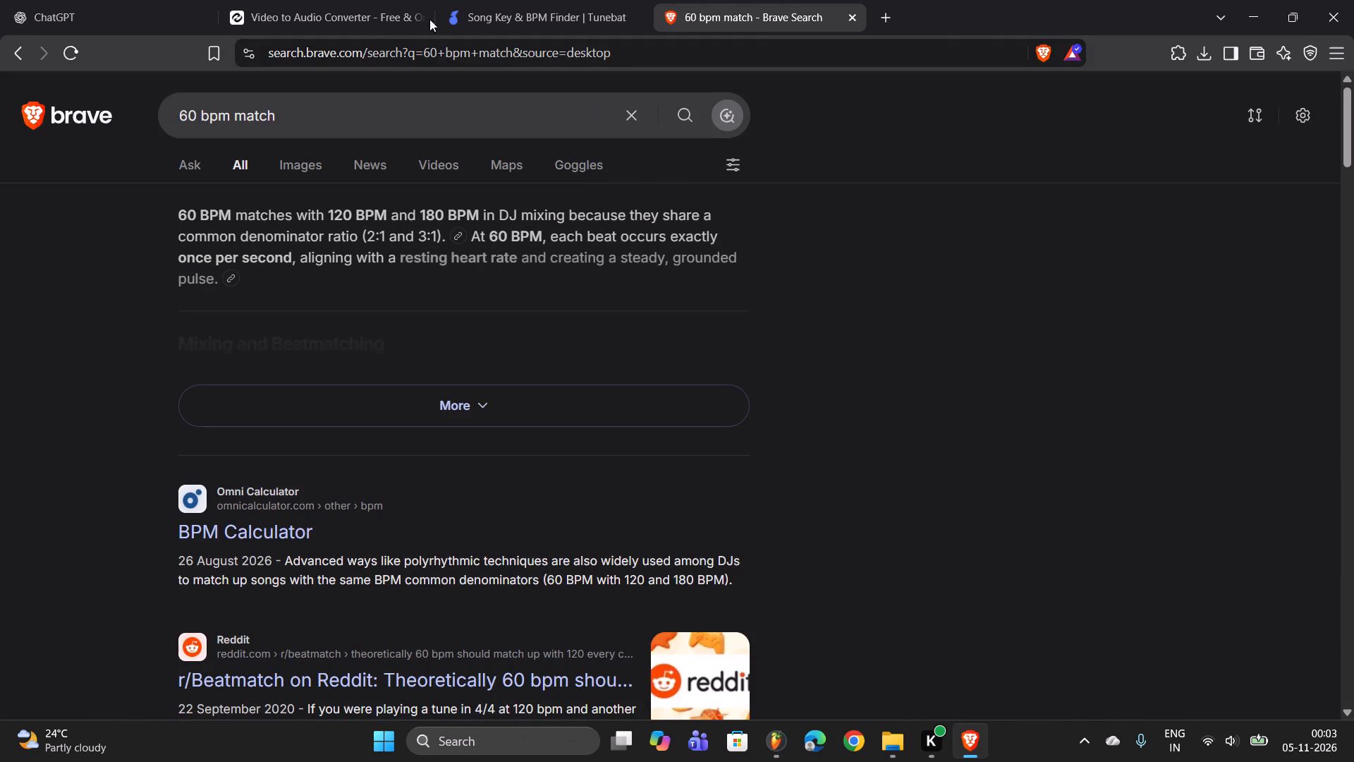
Switch to FL Studio and set the project tempo to 120 BPM.
key(alt+Tab)
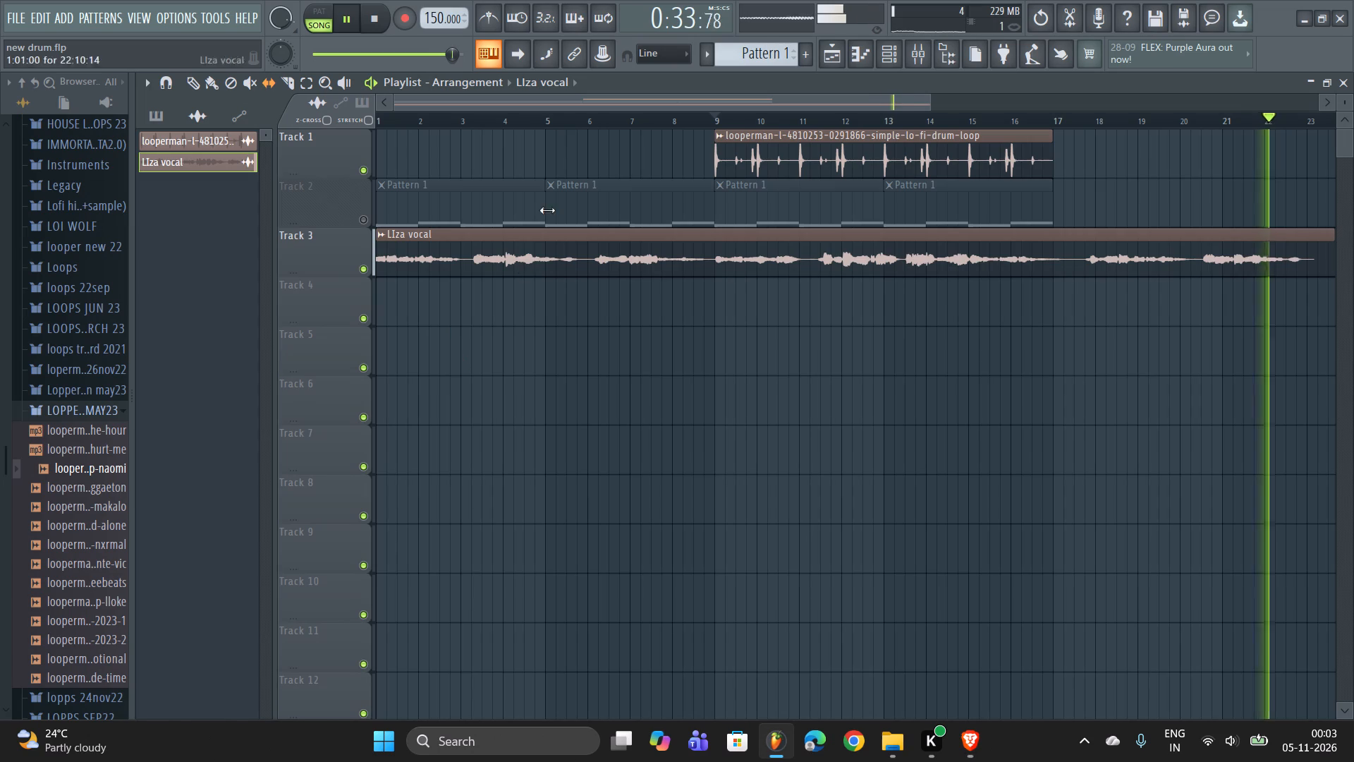
drag(432, 20, 433, 64)
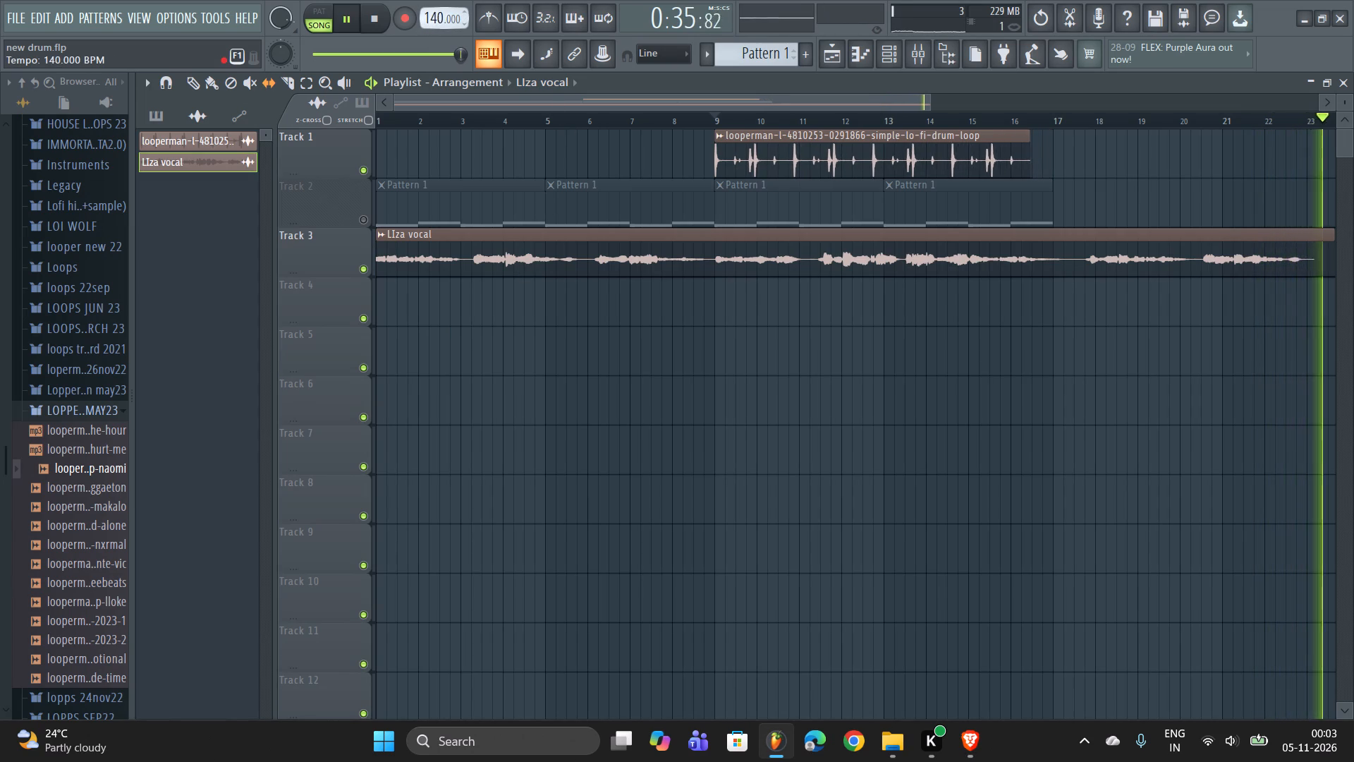
drag(433, 64, 418, 130)
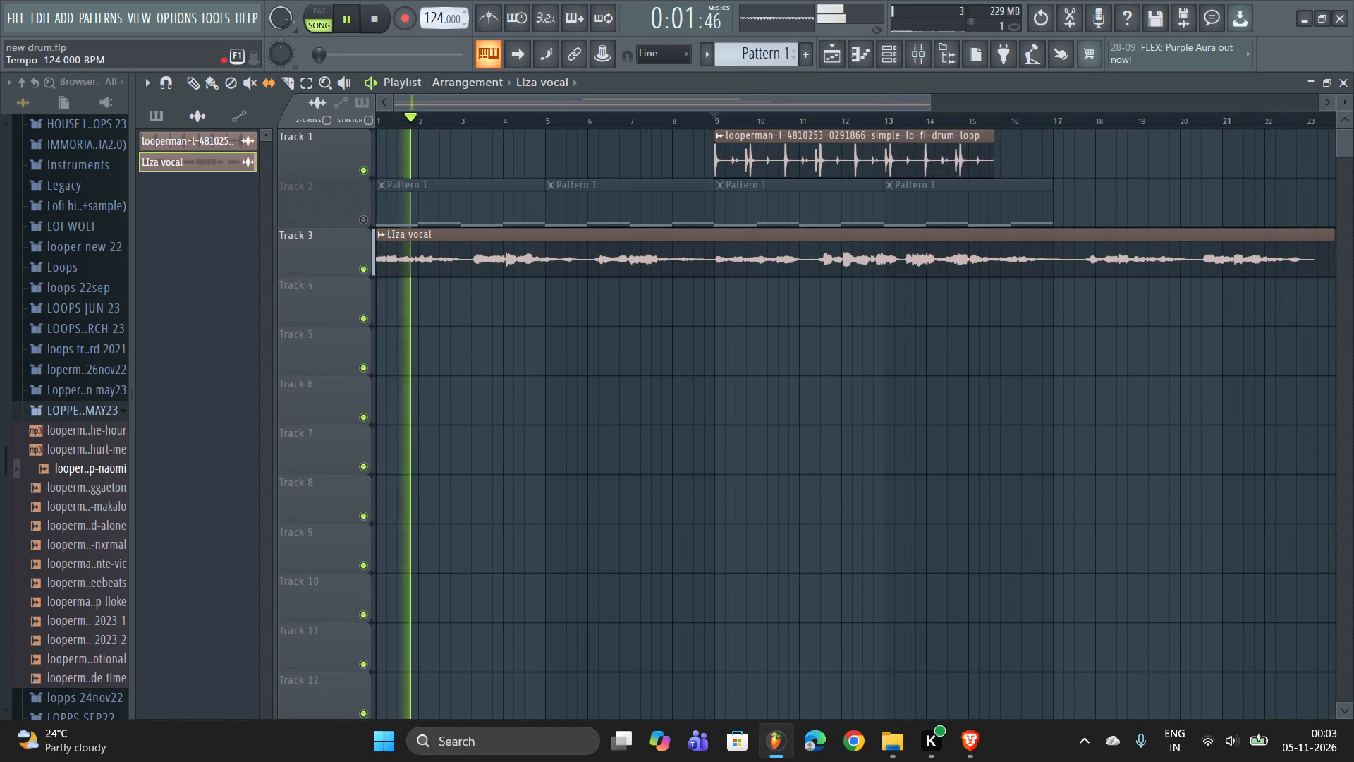
drag(418, 130, 413, 142)
click(683, 416)
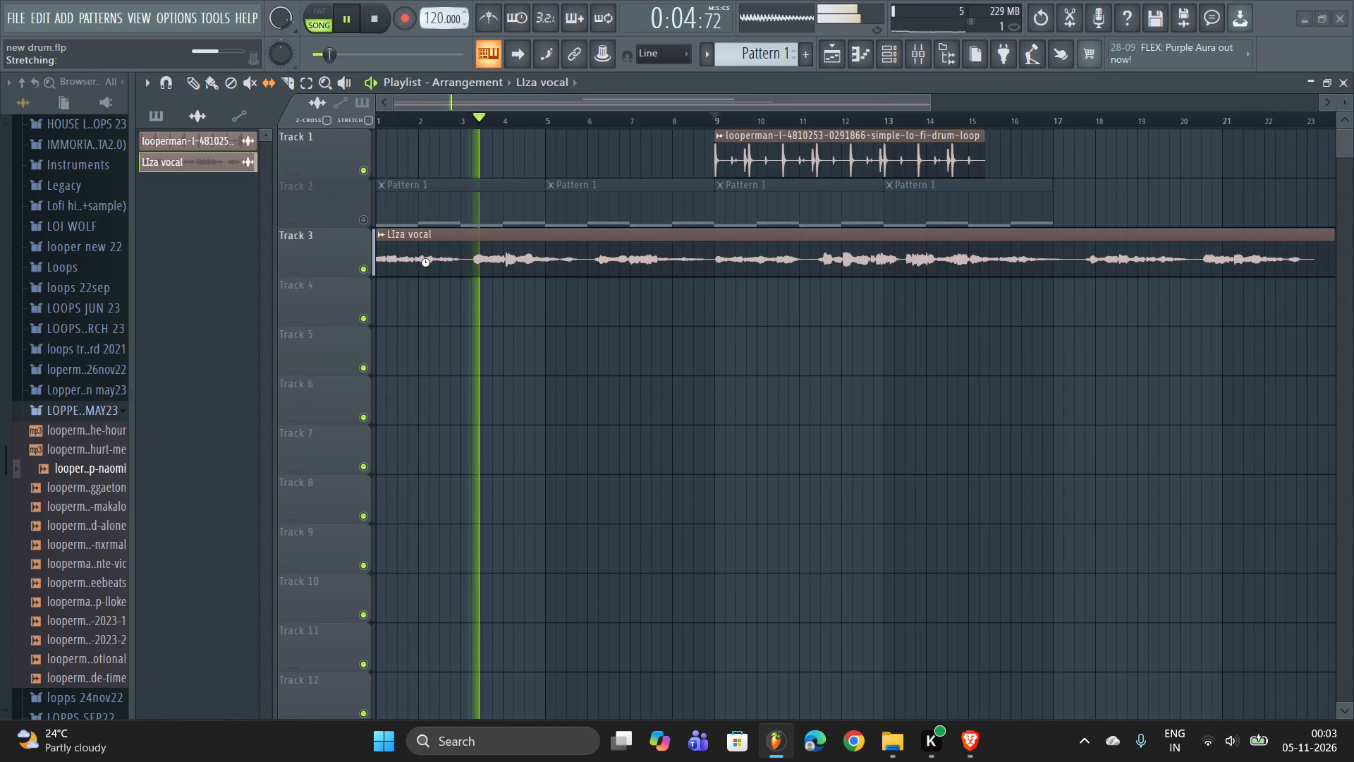
Fit the simple-lo-fi-drum-loop clip on Track 1 to the project tempo.
click(379, 238)
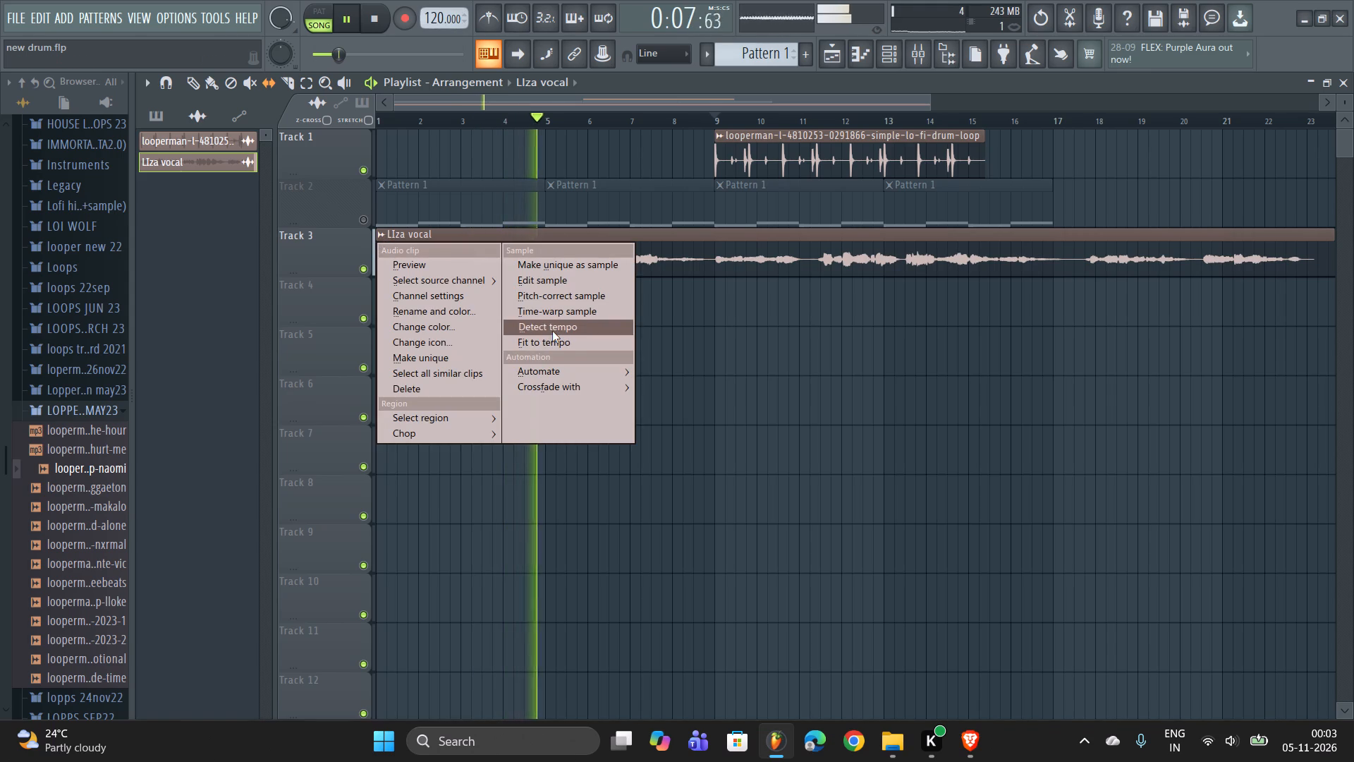
right_click(889, 447)
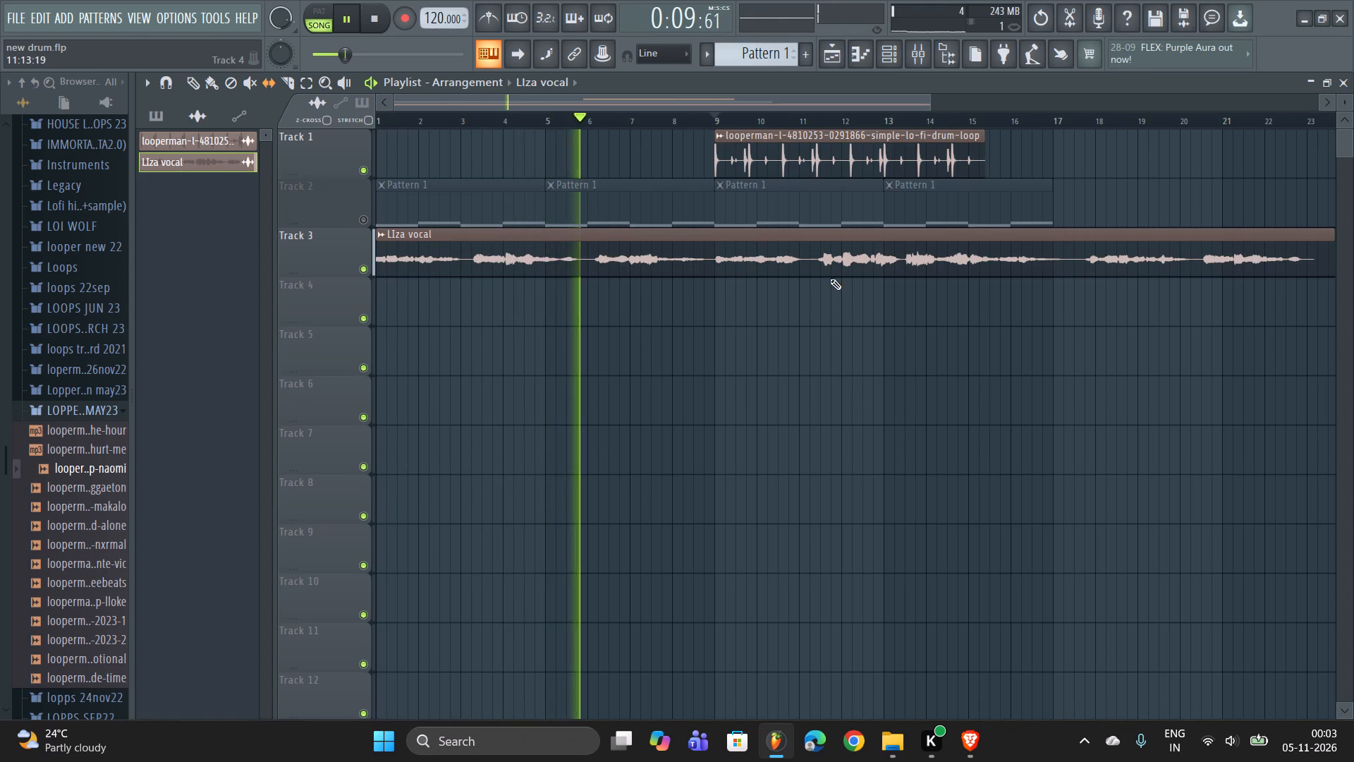
click(723, 135)
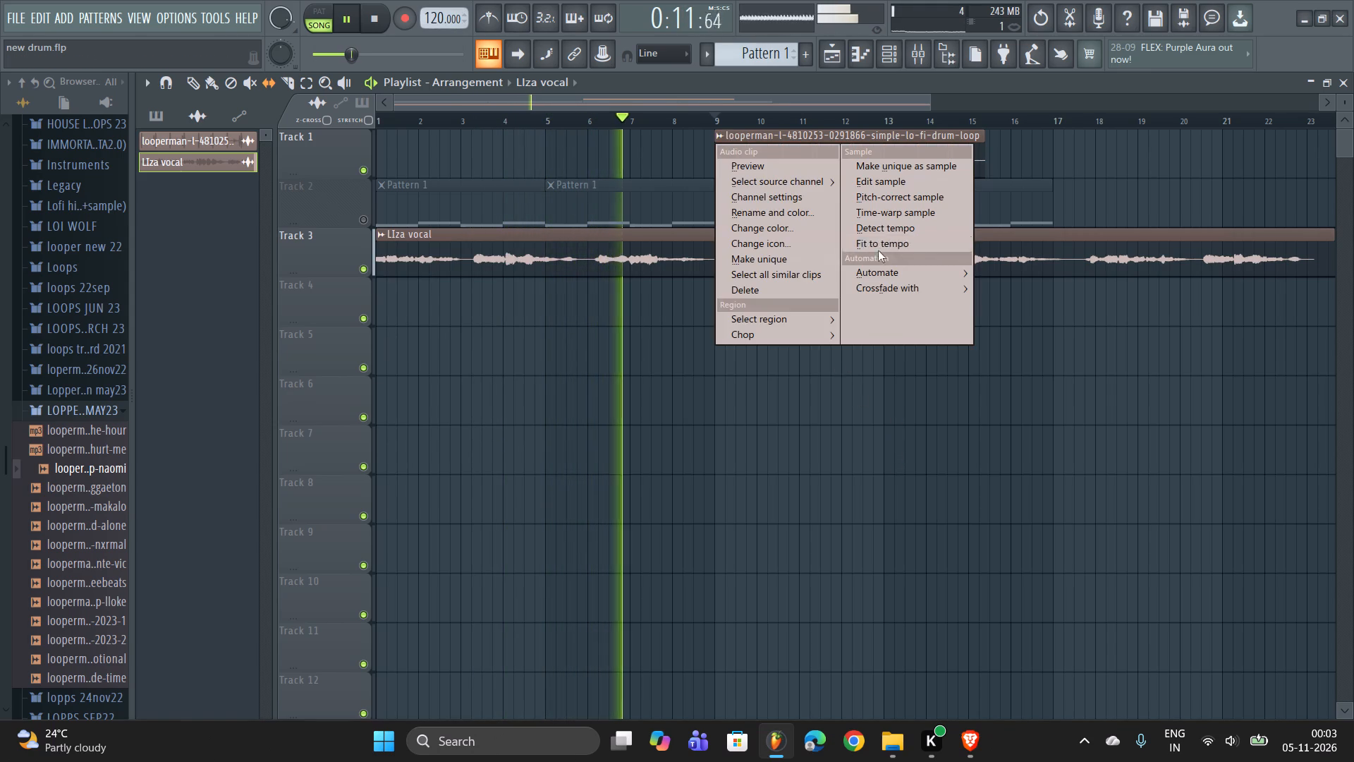
click(886, 247)
click(679, 453)
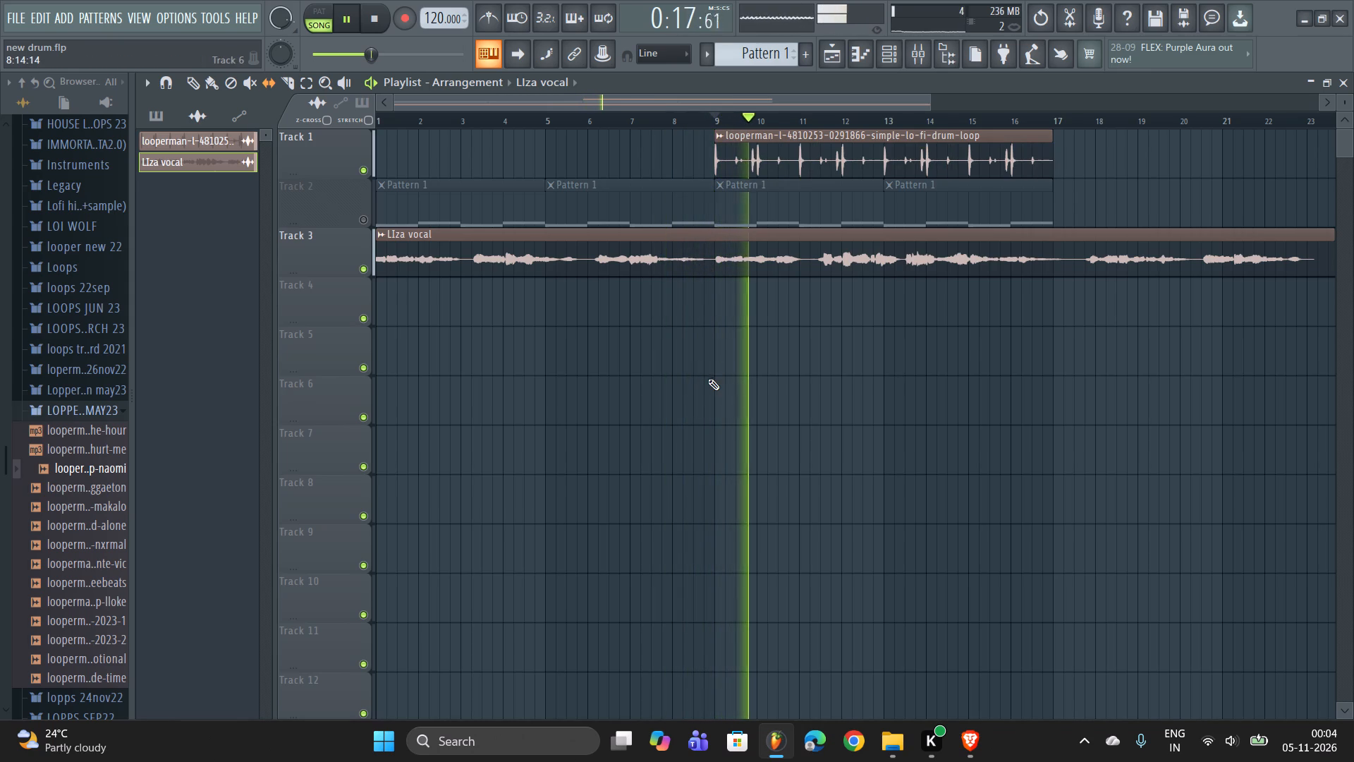
right_click(708, 379)
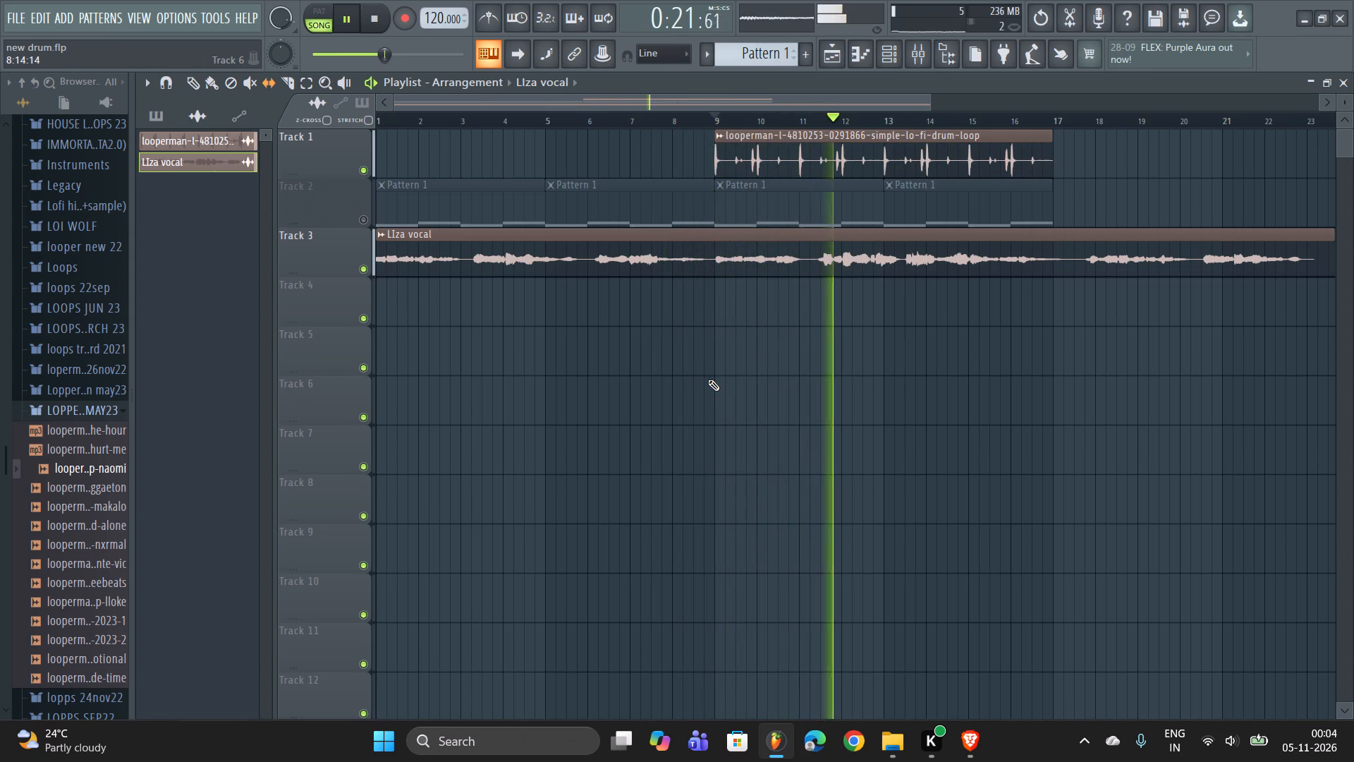
Fit the LIza vocal clip on Track 3 to the project tempo.
click(384, 234)
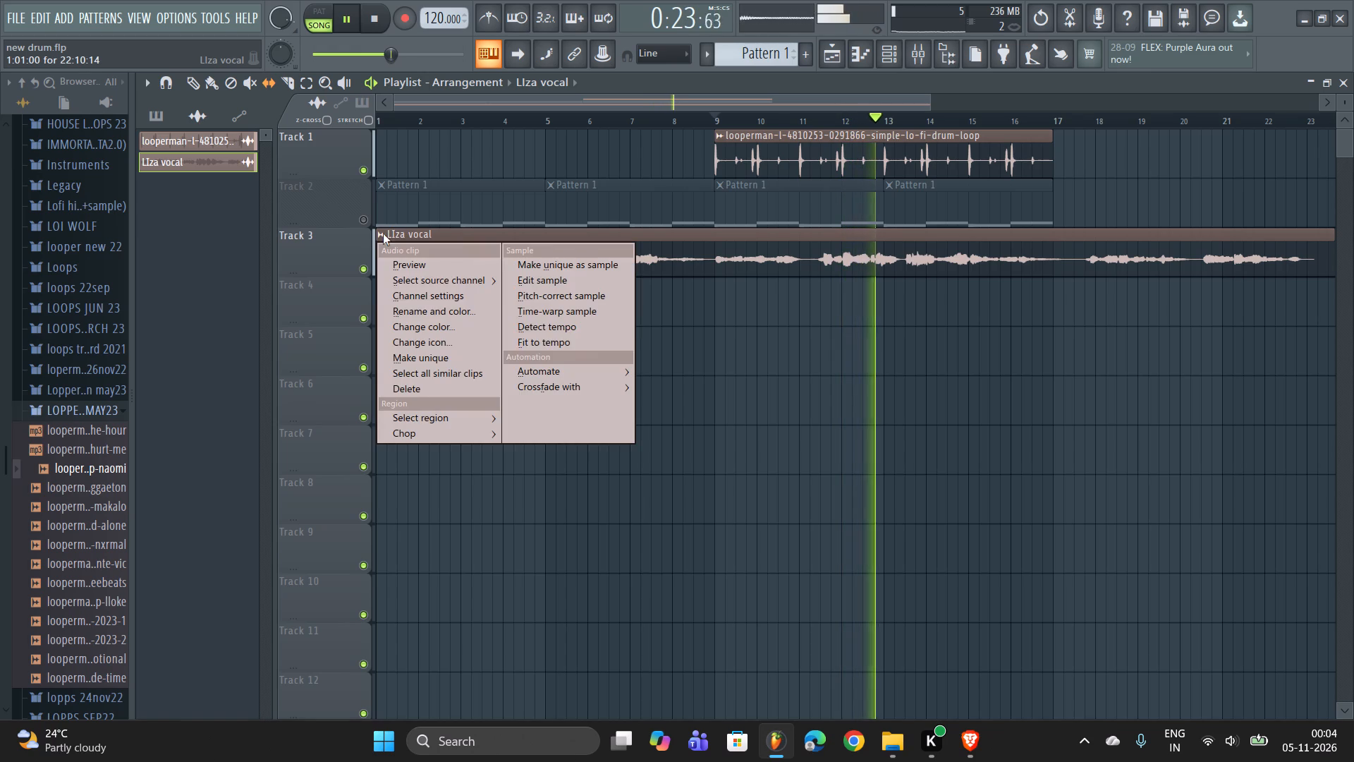
click(563, 341)
click(670, 449)
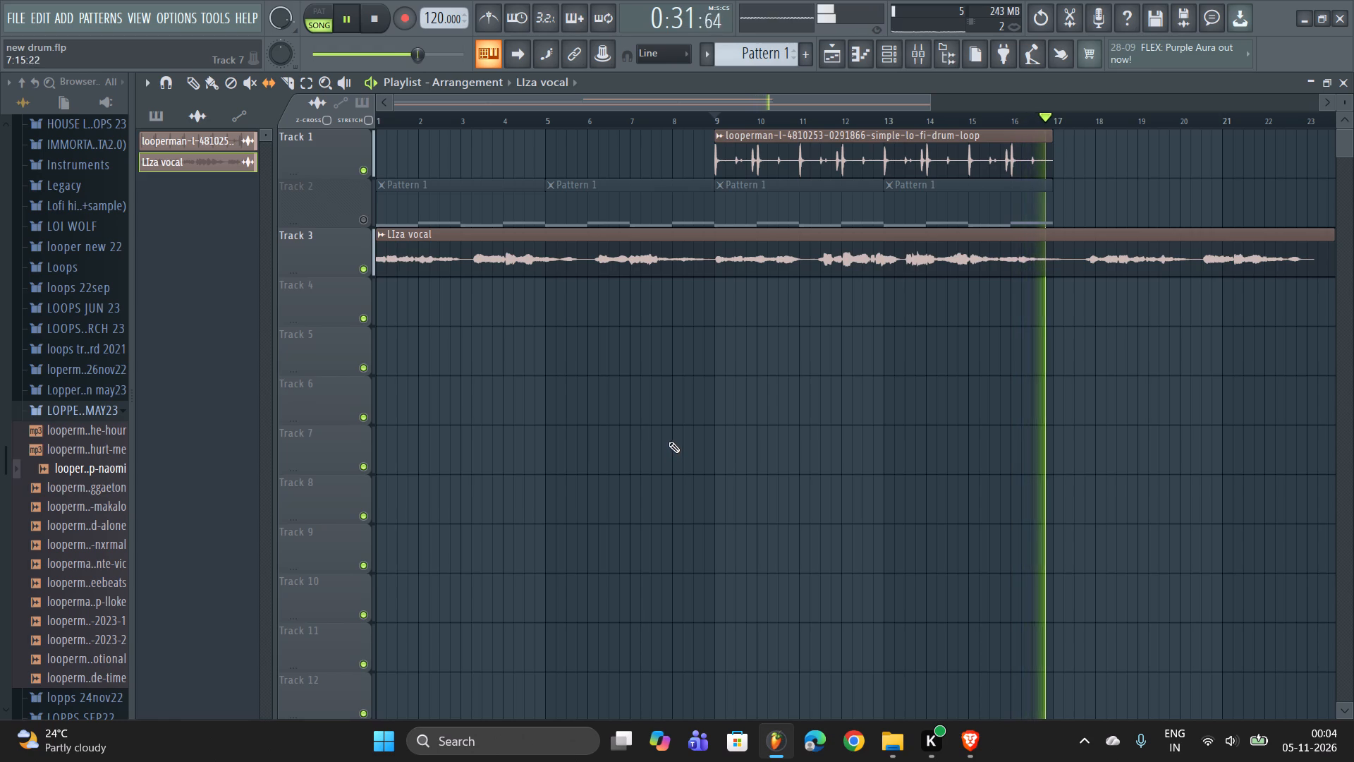
Restart playback from bar 9 and listen to the vocal with the drum loop, briefly unmuting Track 2.
key(space)
key(space)
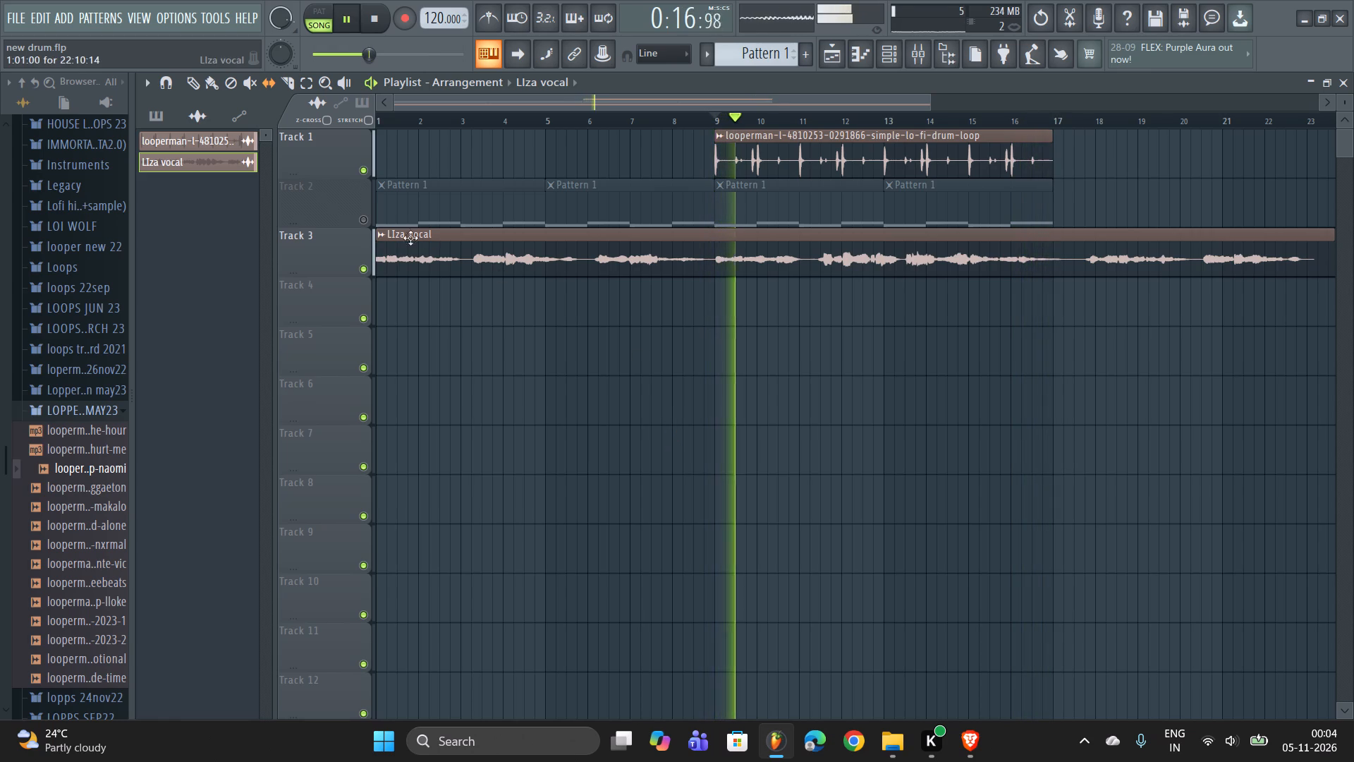
click(365, 211)
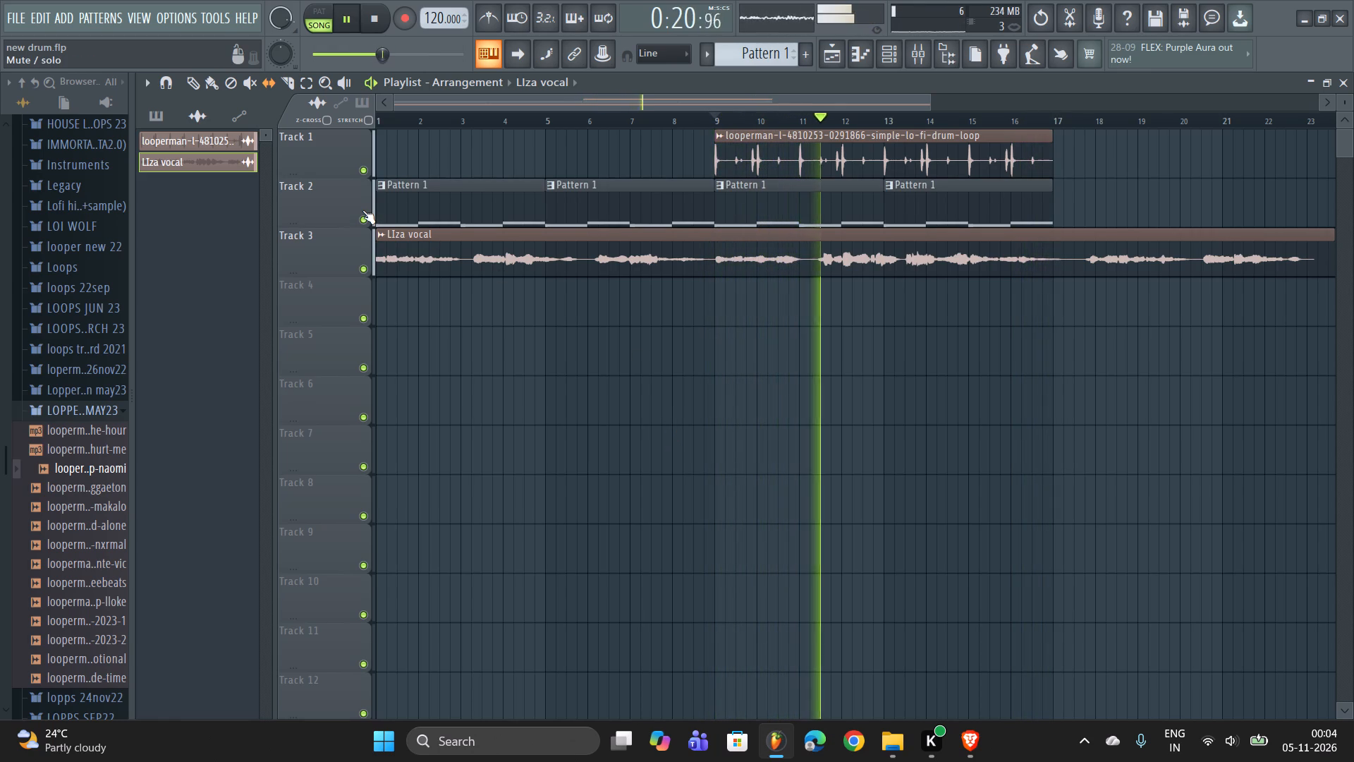
click(362, 210)
scroll(595, 375, up, 3)
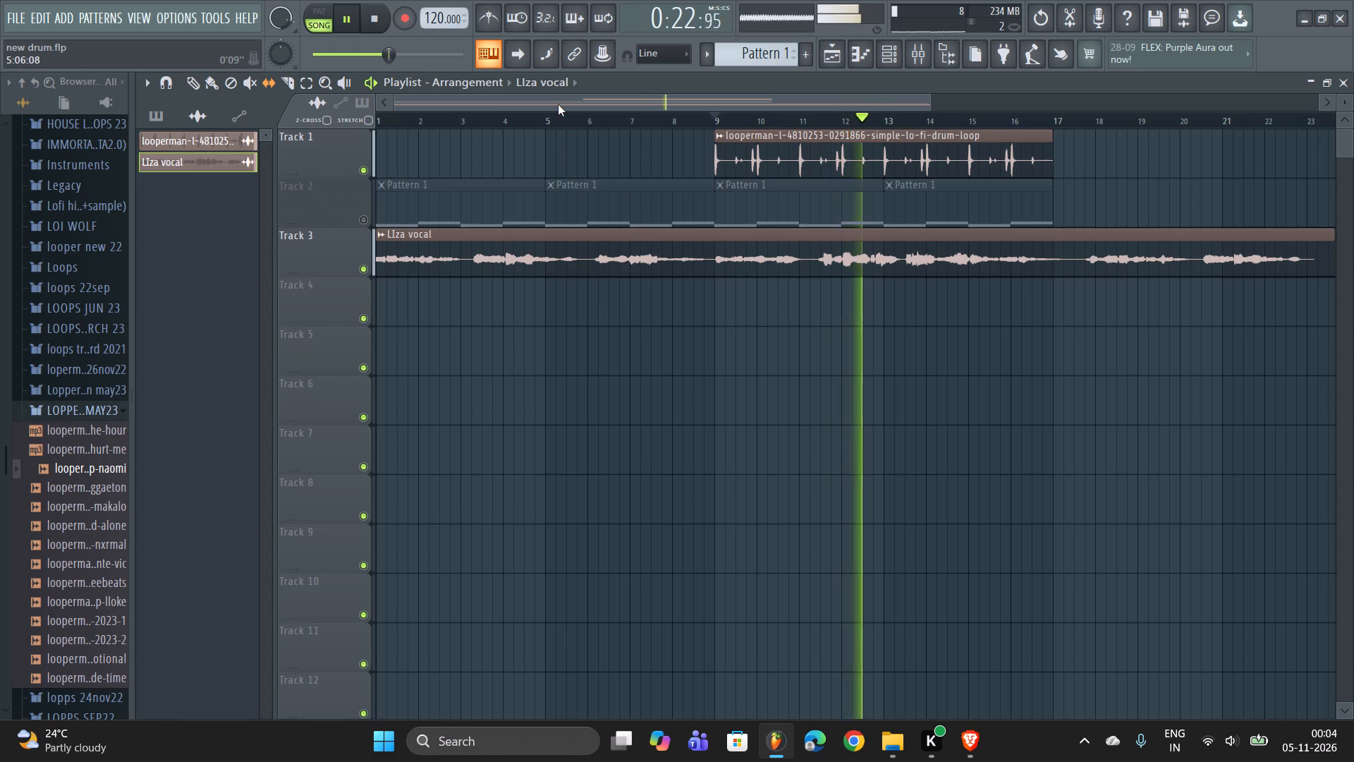
drag(557, 102, 673, 99)
click(673, 99)
scroll(690, 359, up, 2)
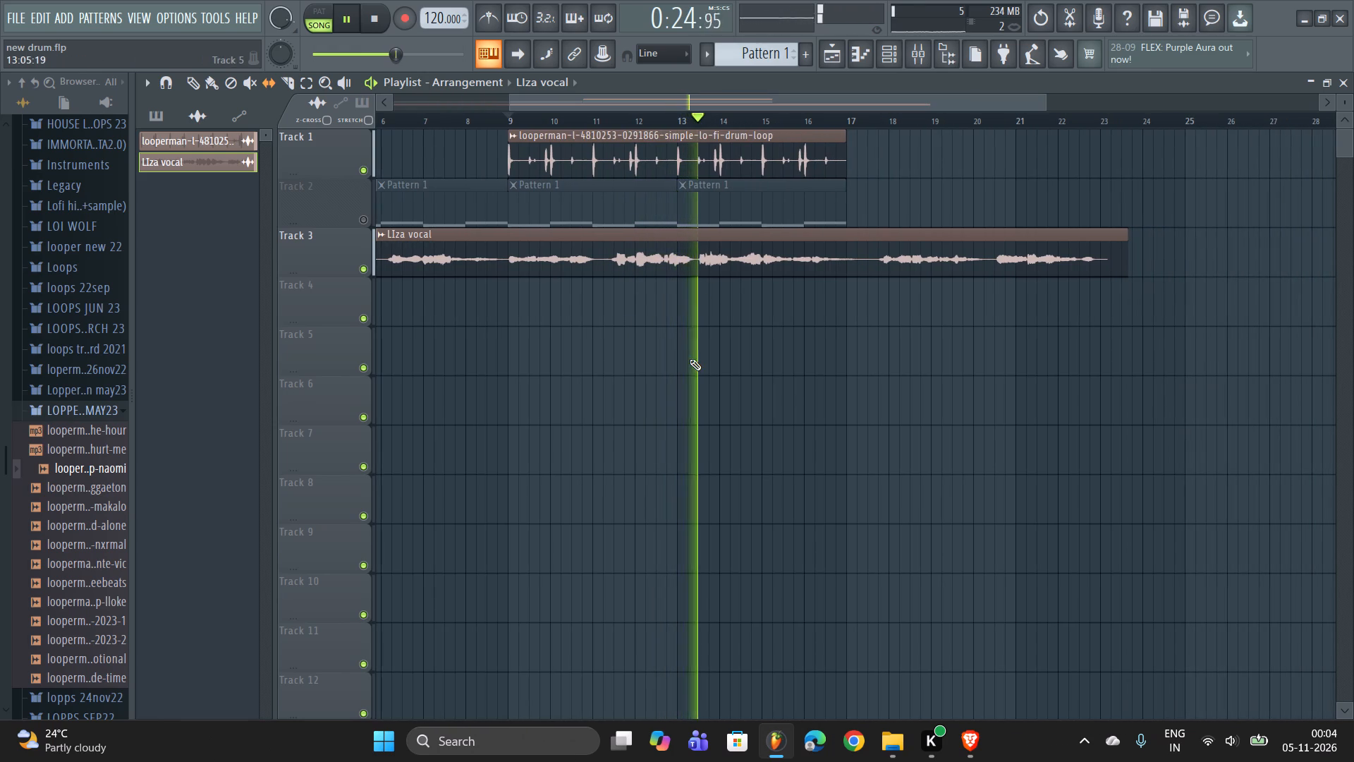
scroll(690, 359, up, 2)
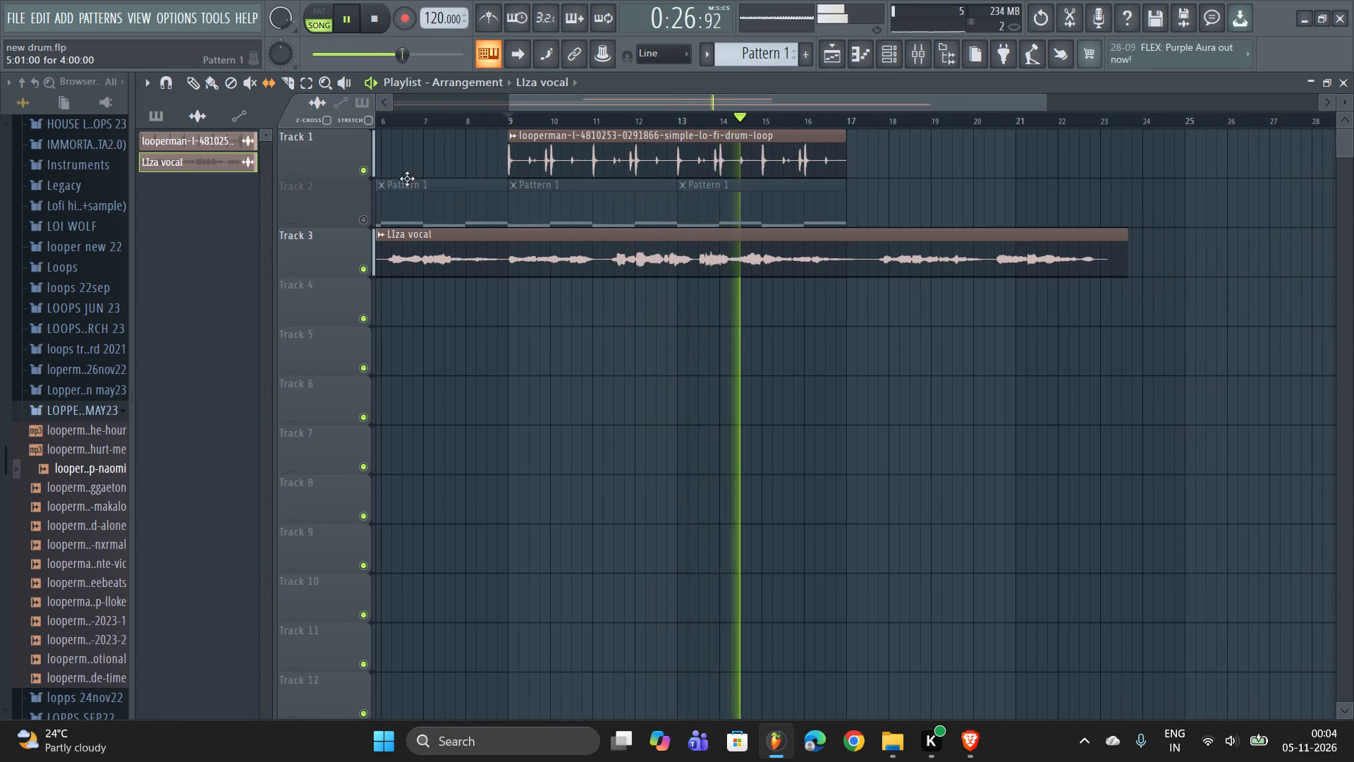
Mute Track 1, which holds the drum loop, and stop playback.
click(363, 163)
key(space)
Place the looperman feid-reggaeton-type-loop-nxrmal sample on Track 4 at bar 9.
click(87, 536)
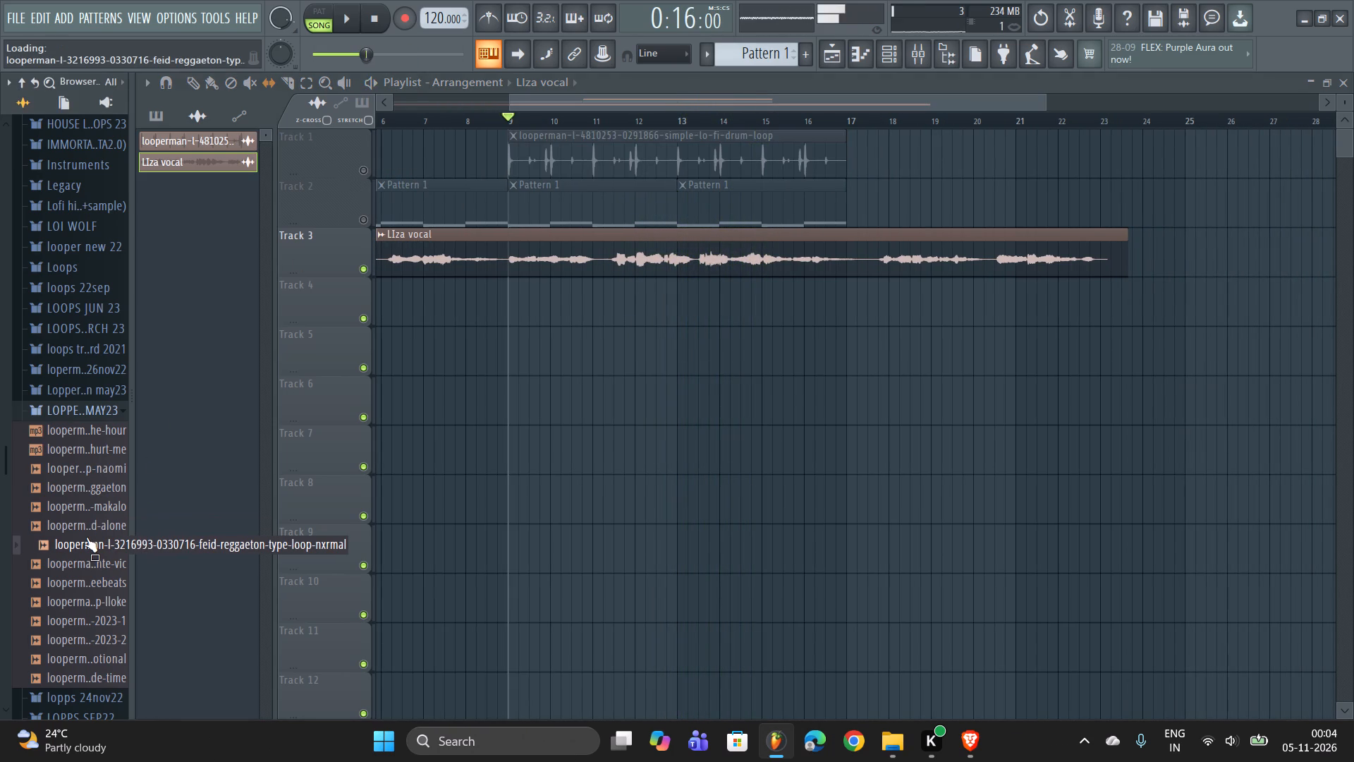
drag(86, 537, 527, 287)
Fit the reggaeton loop clip on Track 4 to the project tempo.
click(536, 286)
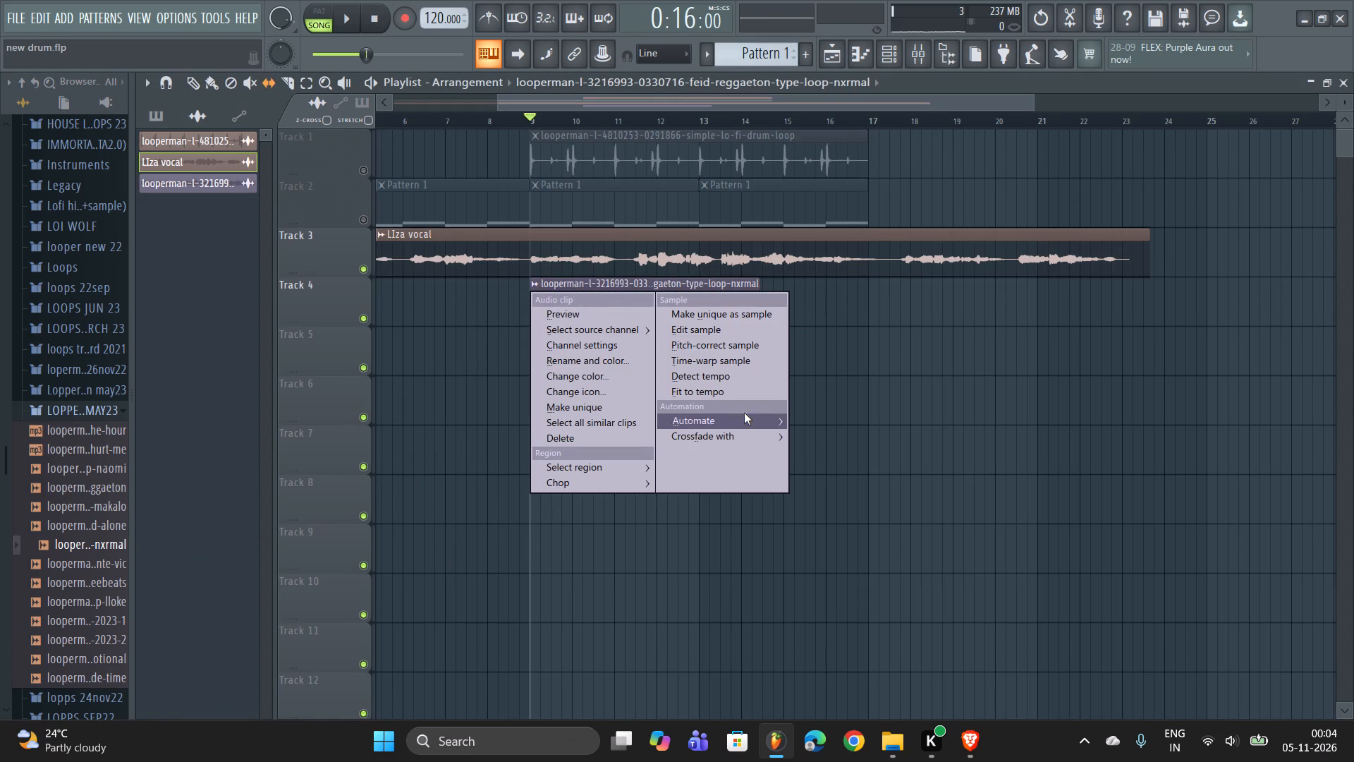
click(733, 392)
click(683, 433)
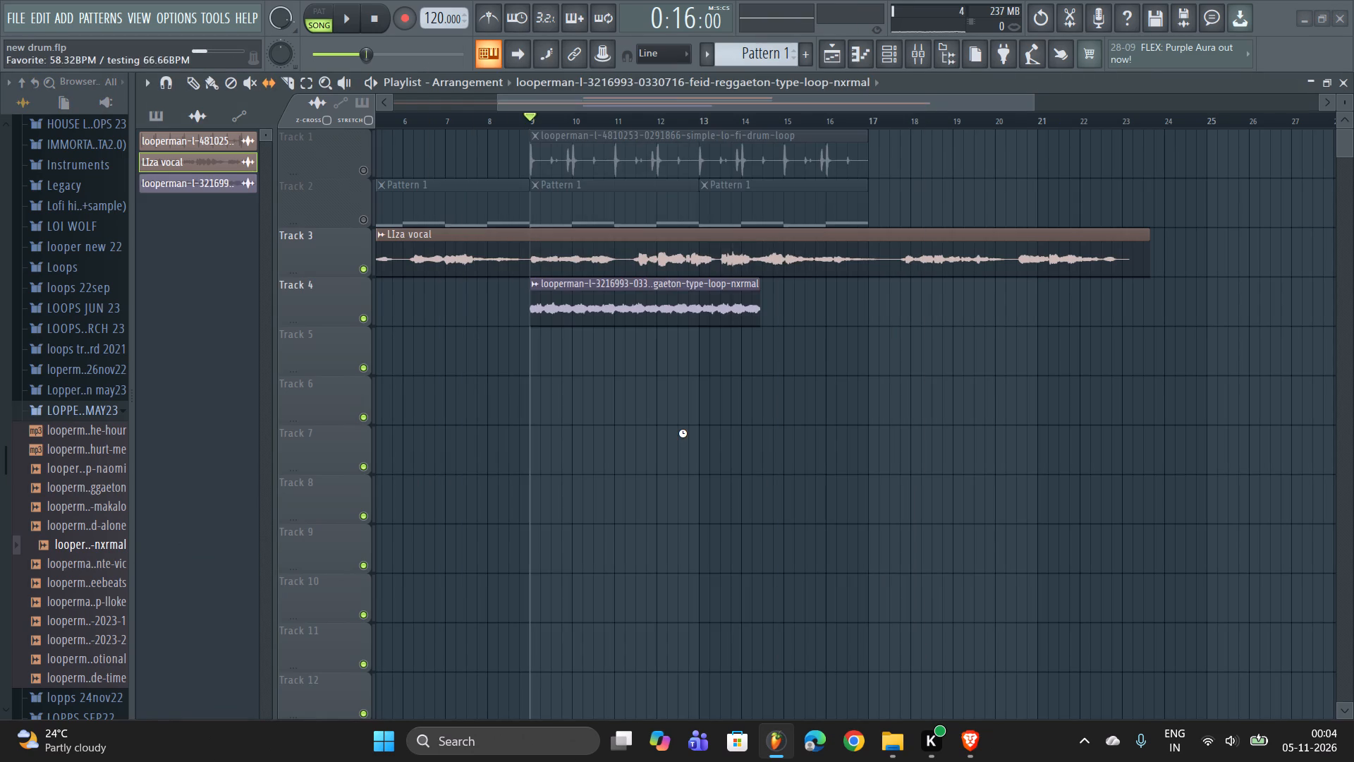
Try slipping the audio inside the reggaeton loop clip, and play it with the vocal from bar 9.
drag(637, 305, 461, 314)
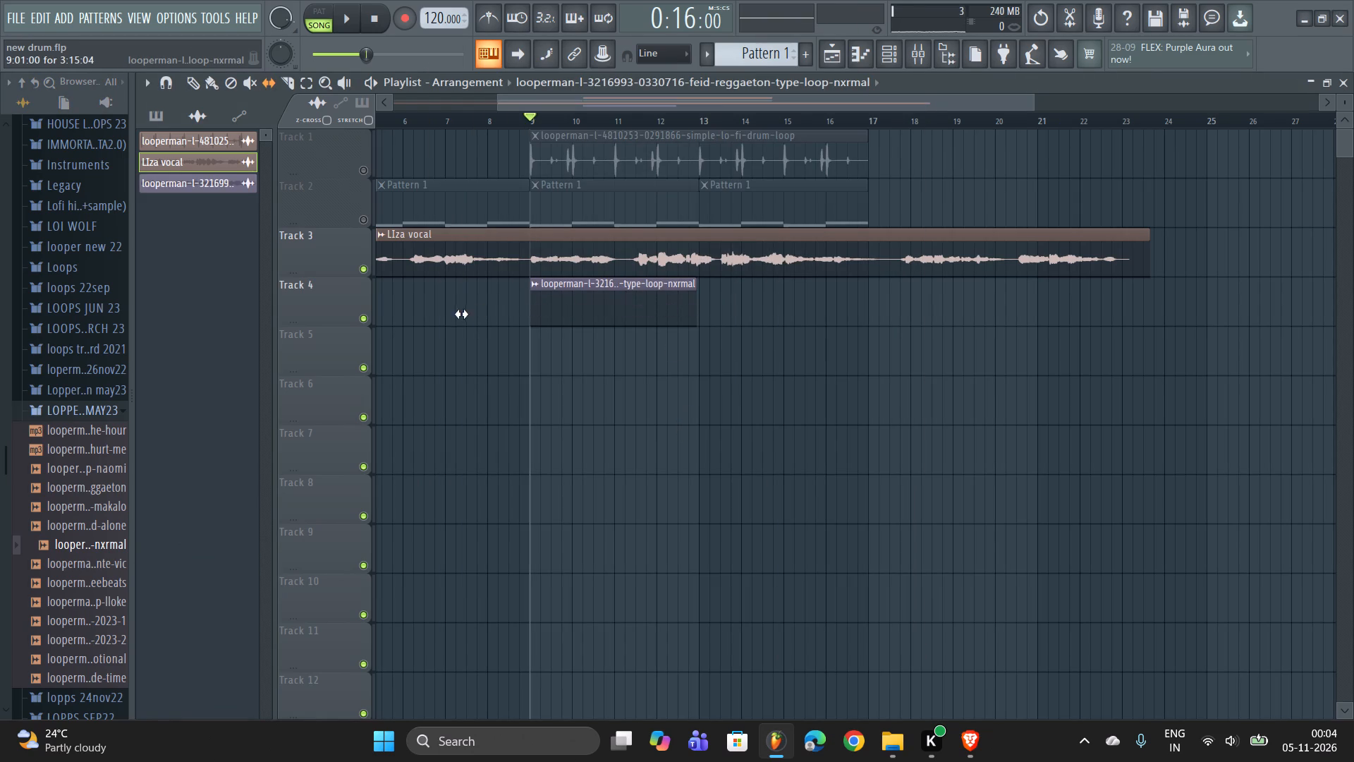
drag(461, 314, 942, 330)
key(space)
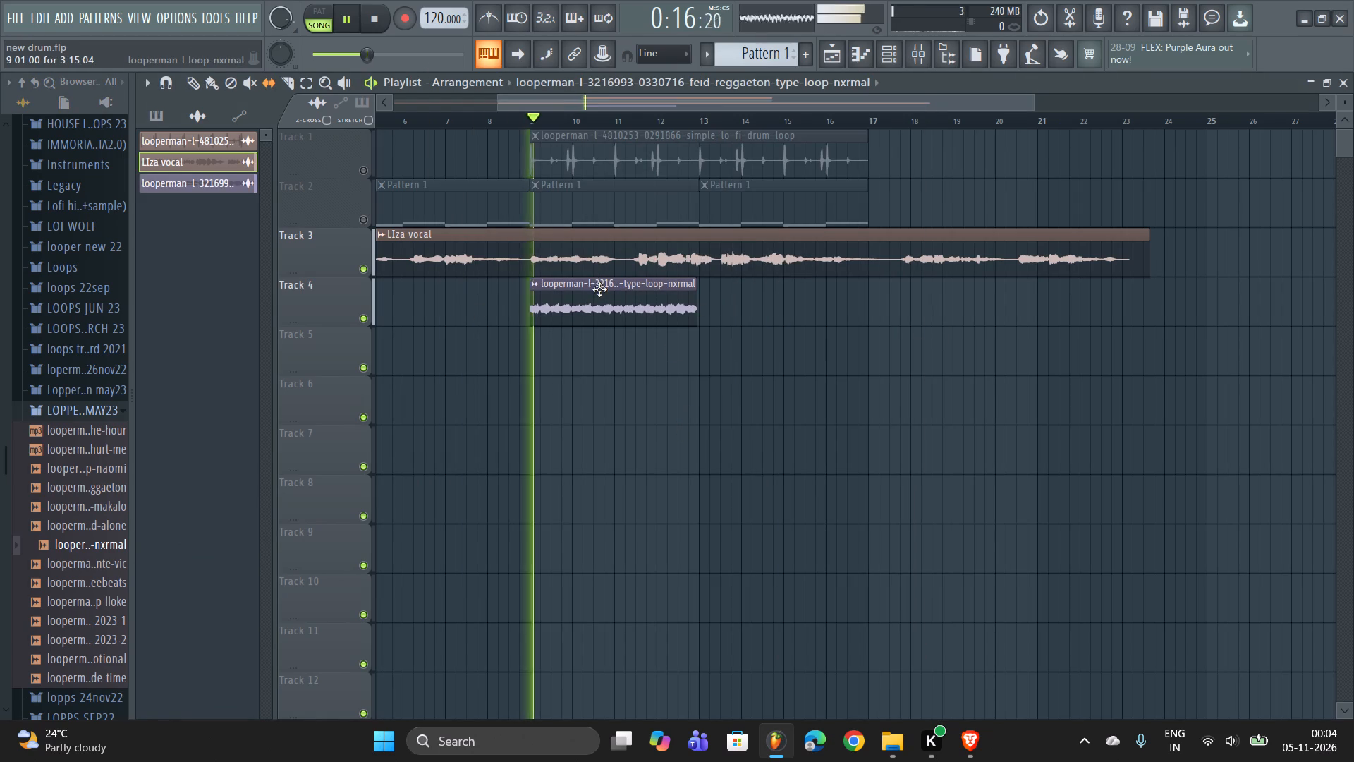
right_click(585, 408)
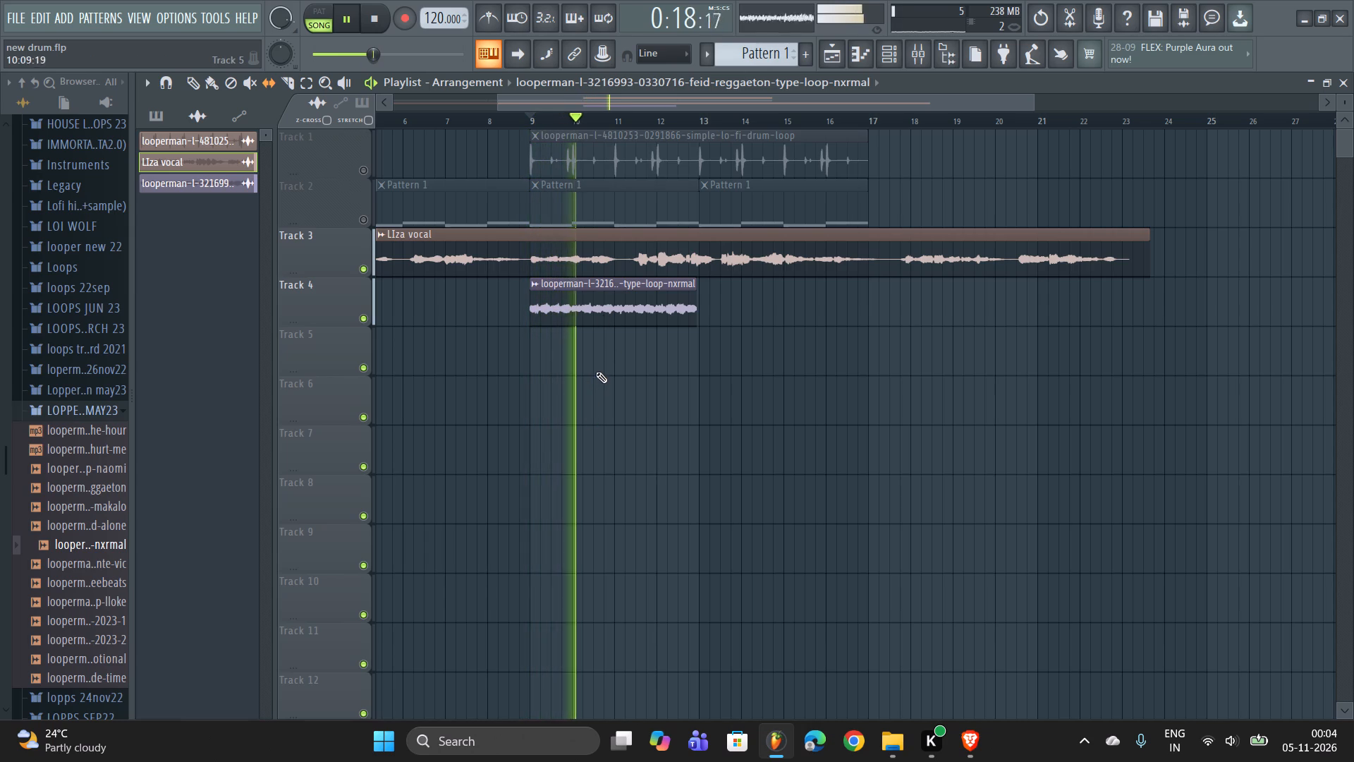
Start a new Basic 808 with limiter project, discarding the changes to new drum.flp.
click(16, 18)
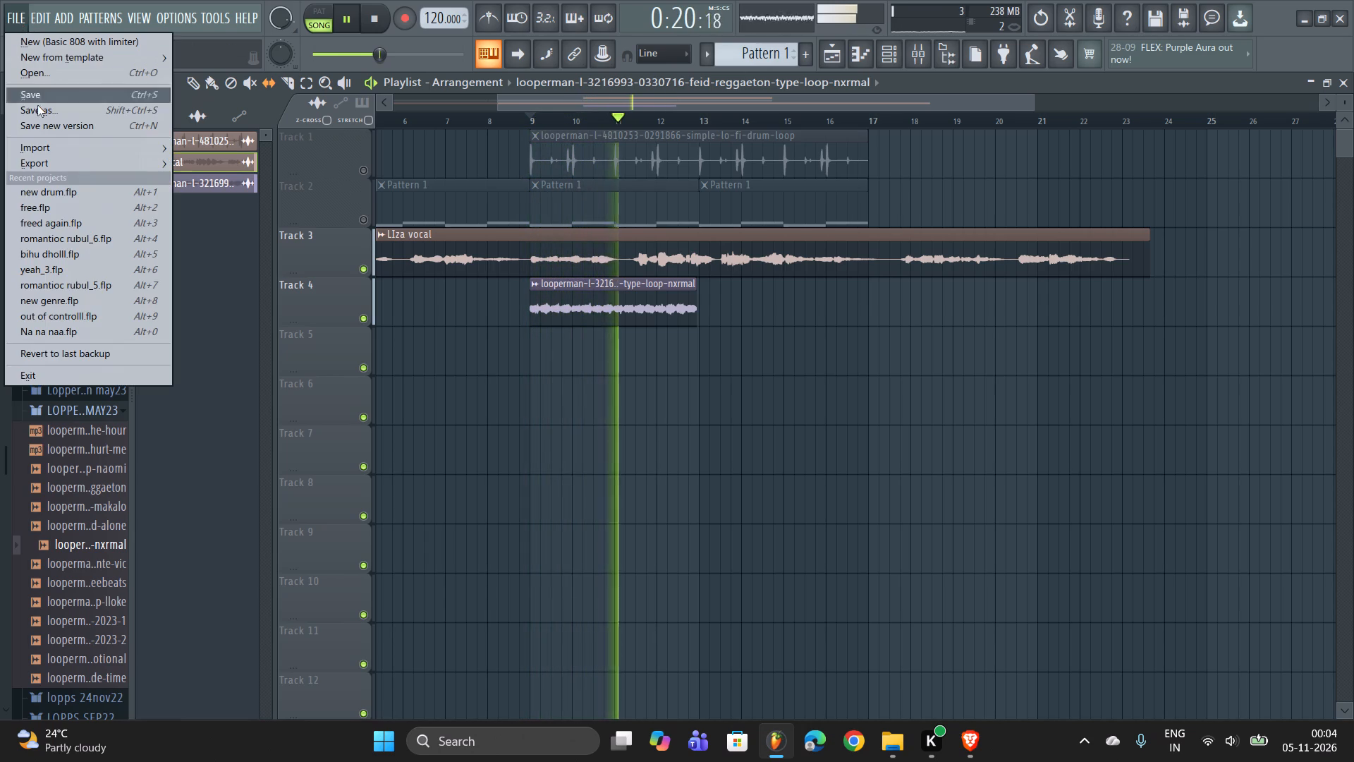
click(97, 44)
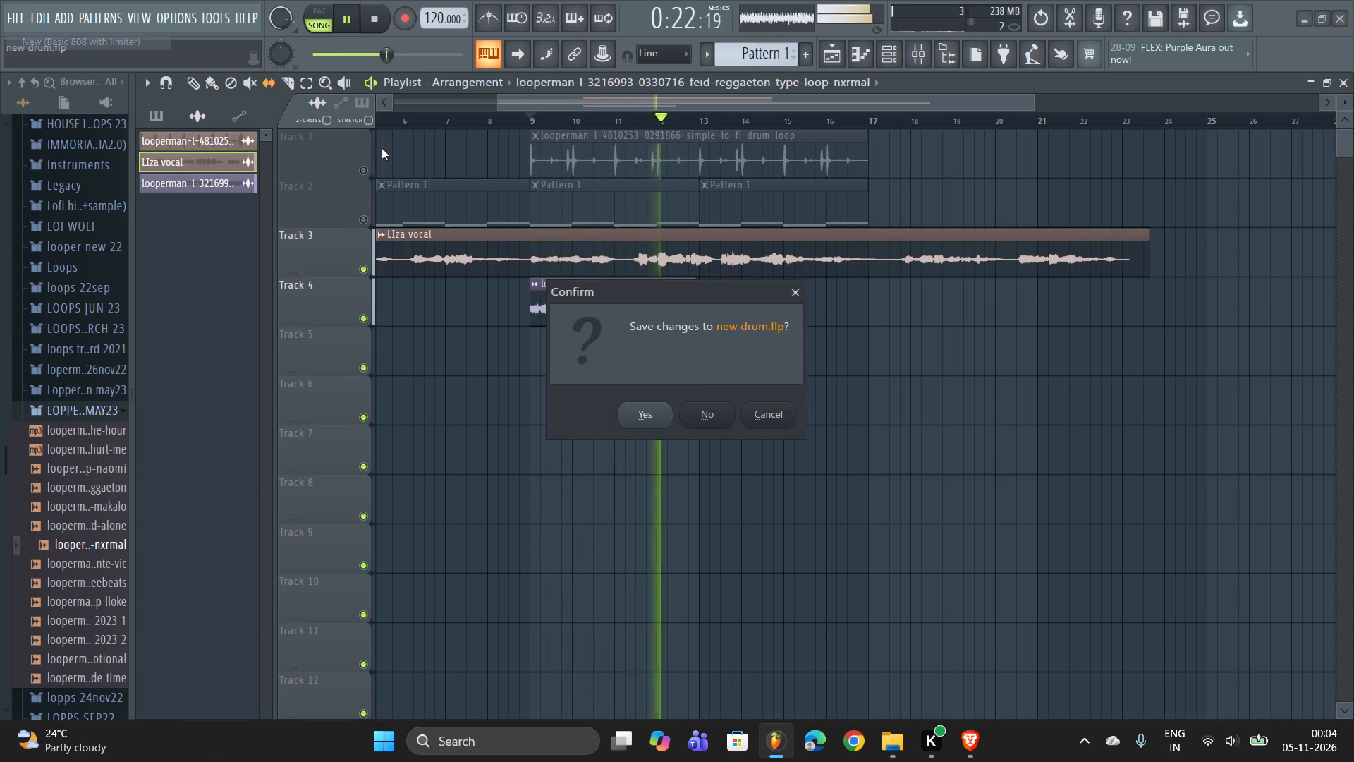
click(696, 410)
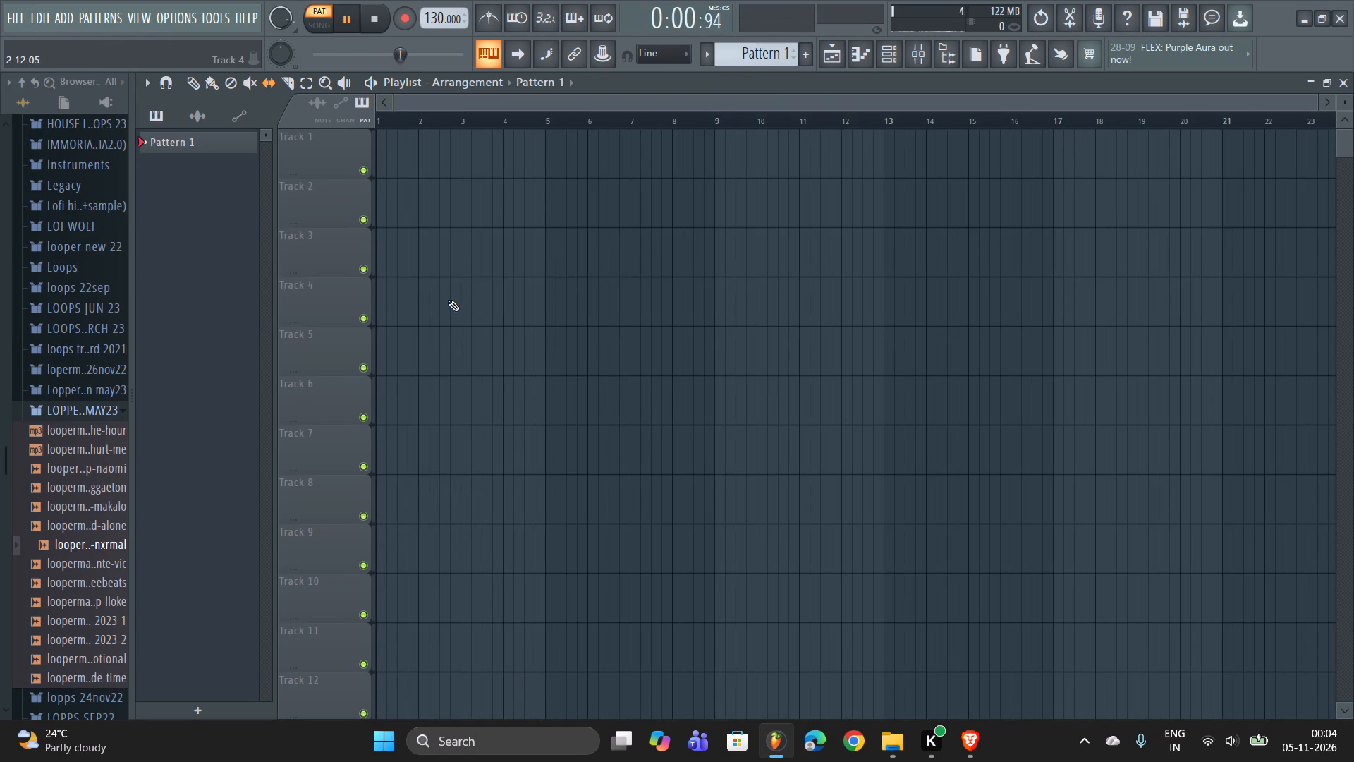
Bring the LIza vocal file from the Downloads folder into the playlist on Track 1.
key(alt+Tab)
click(901, 737)
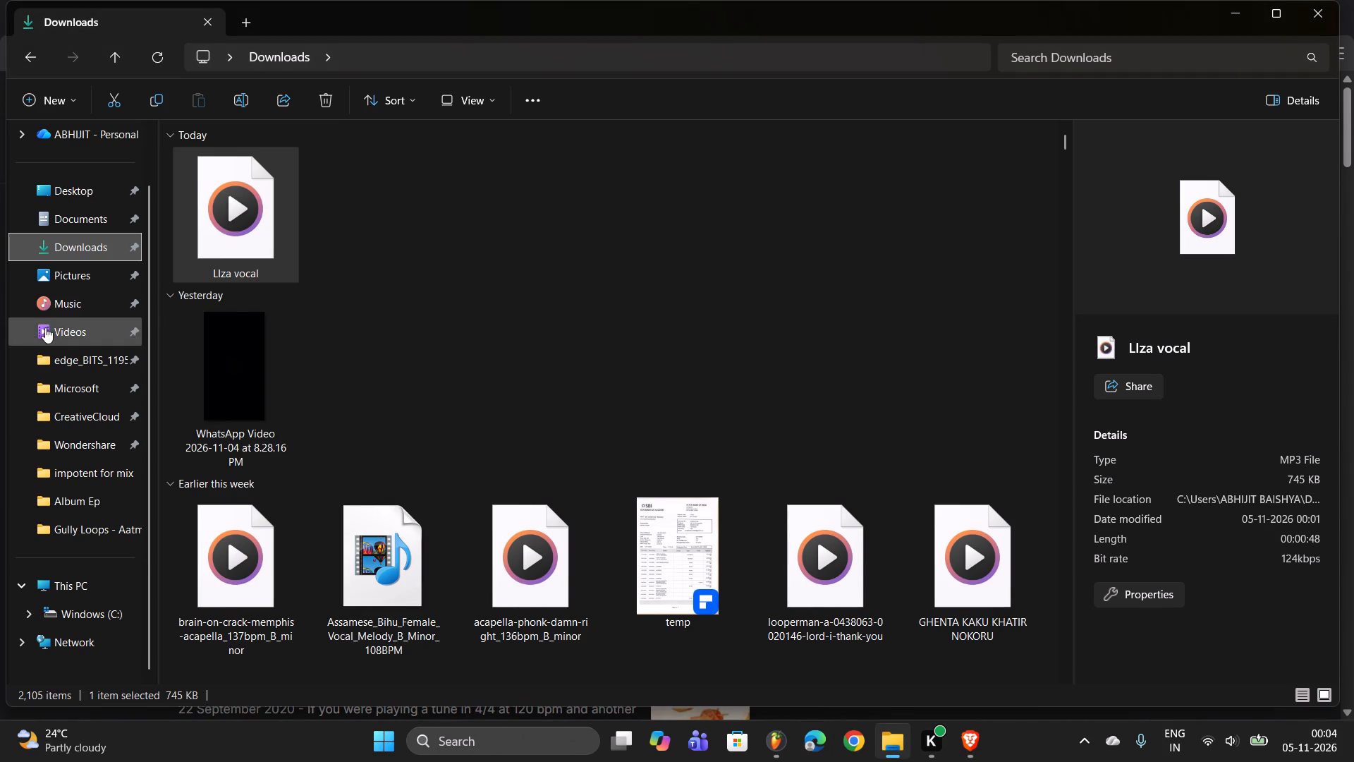
key(alt+Tab)
key(alt+Tab)
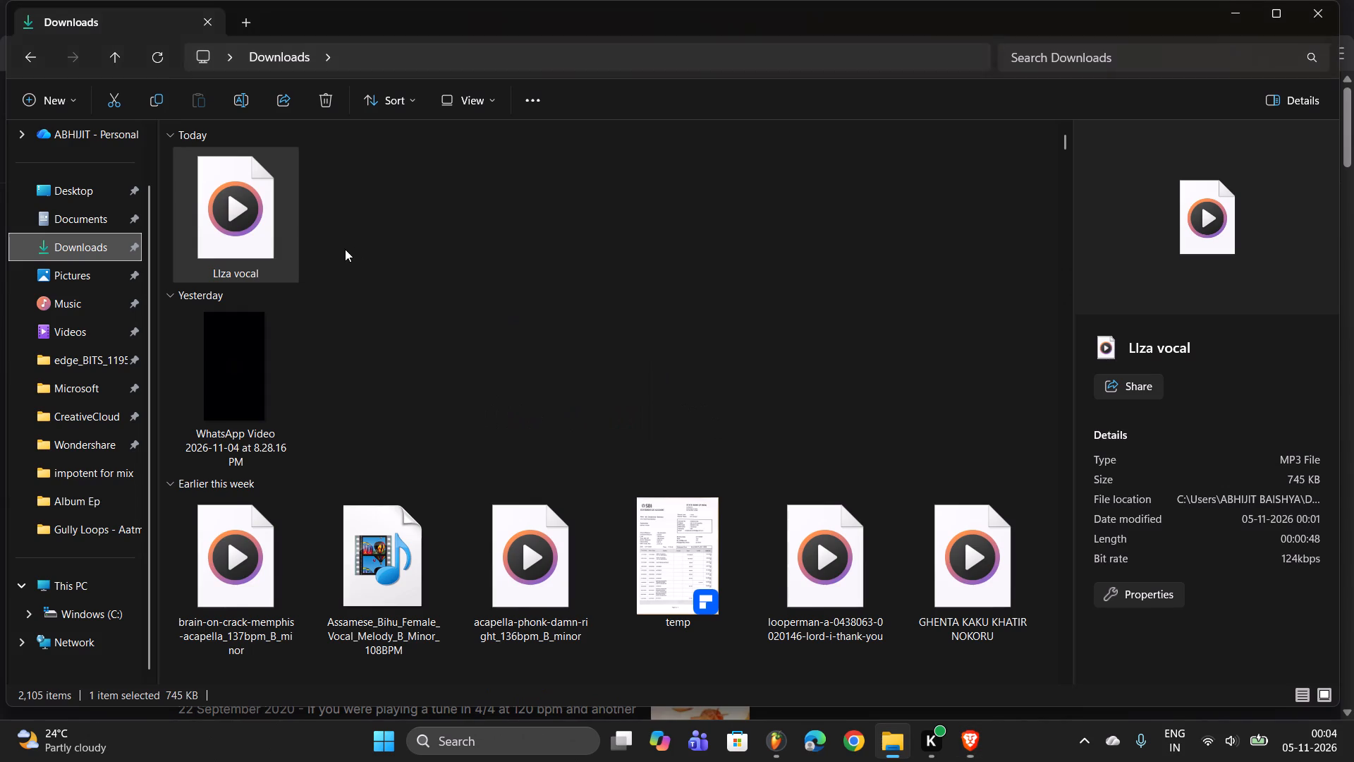
drag(236, 220, 657, 389)
key(alt+Tab)
key(alt+Tab)
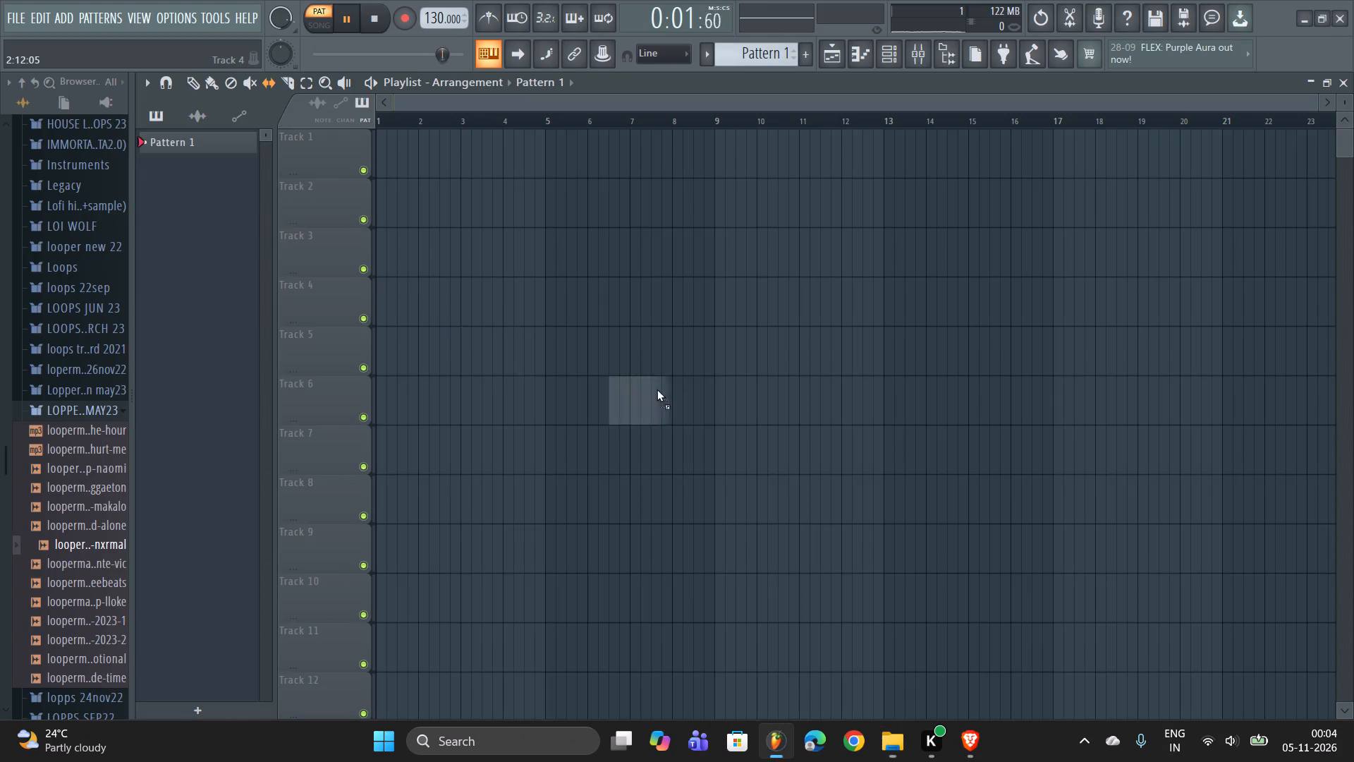
drag(657, 389, 578, 147)
Switch to Brave and read the expanded search answer on which tempos match 60 BPM.
key(alt+Tab)
key(alt+Tab)
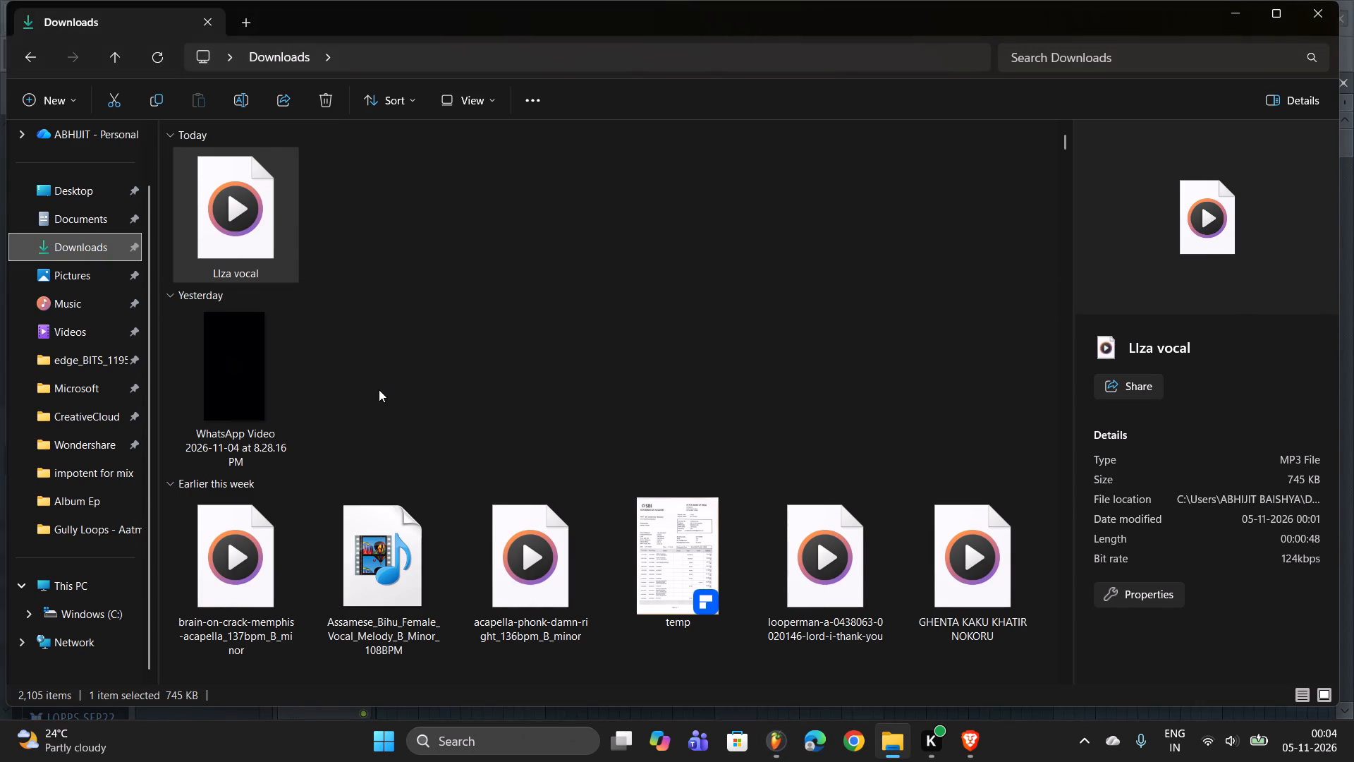
key(alt+Tab)
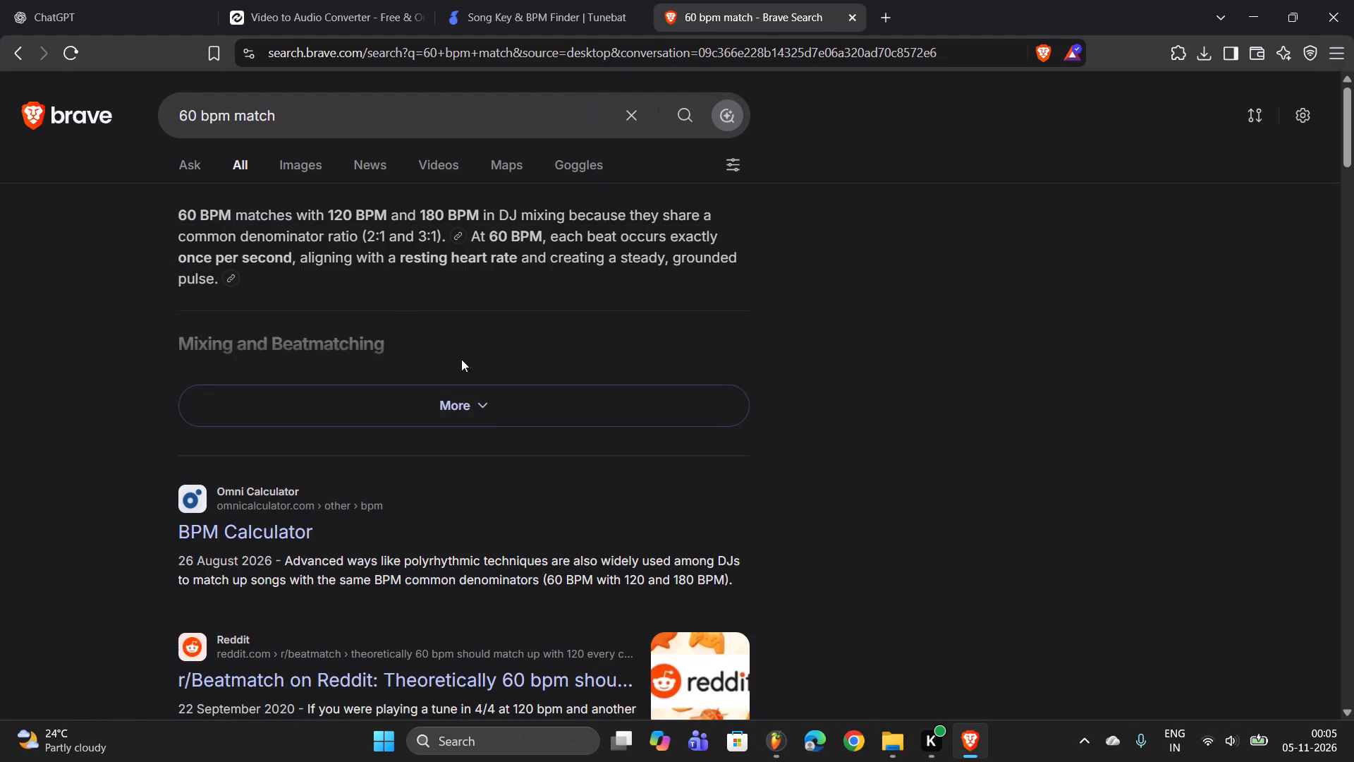
click(457, 402)
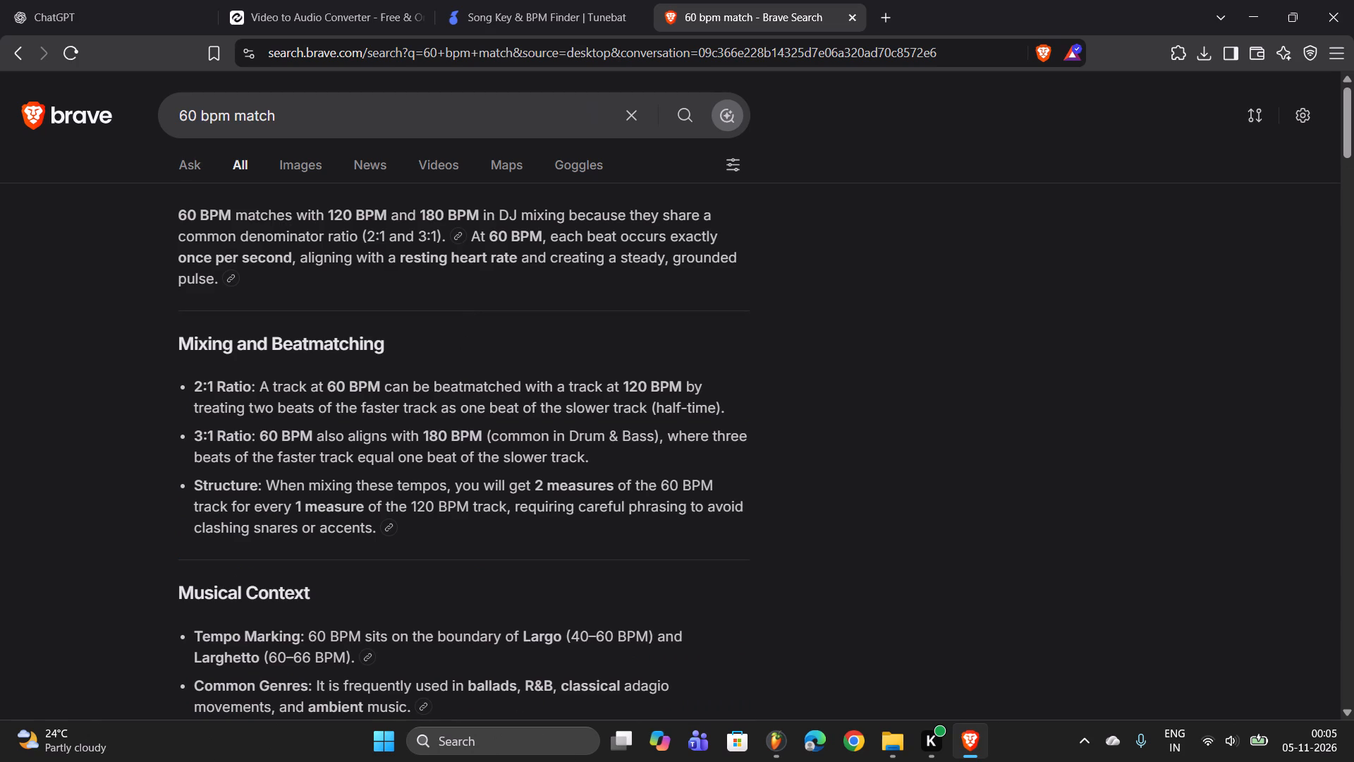
key(alt+Tab)
key(alt+Tab)
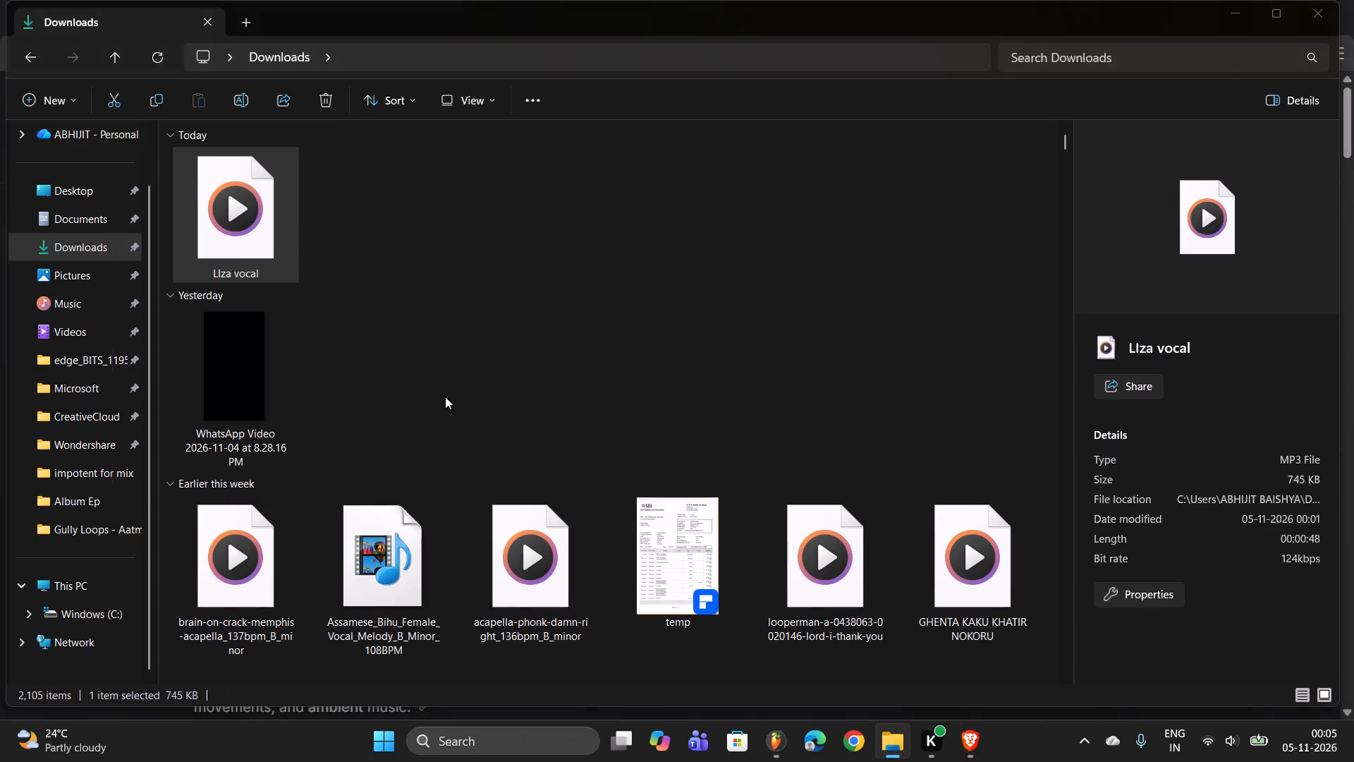
Back in FL Studio, stop playback and move the LIza vocal clip on Track 1 to start at bar 1.
key(alt+Tab)
key(space)
drag(659, 138, 291, 126)
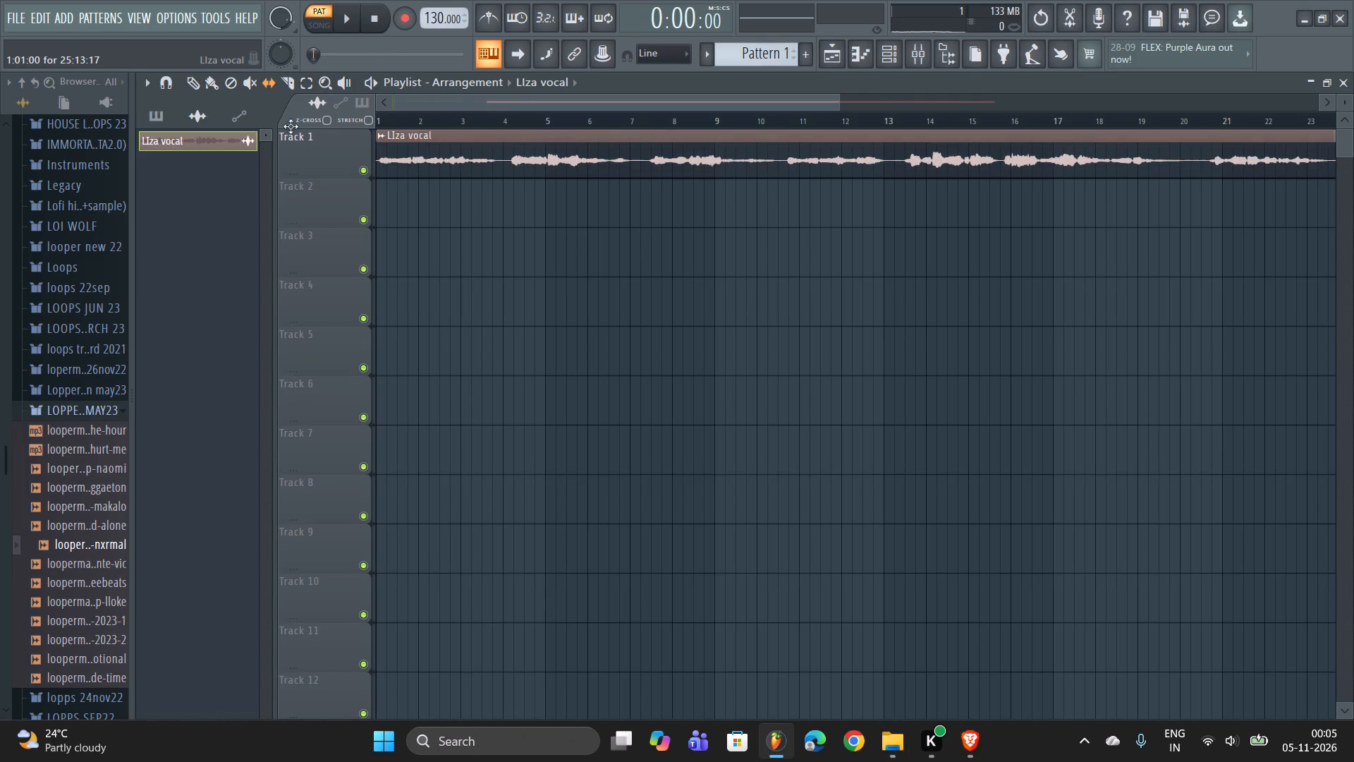
drag(291, 126, 290, 126)
Play the vocal in song mode from near the start and set the project tempo to 180 BPM.
click(401, 119)
key(space)
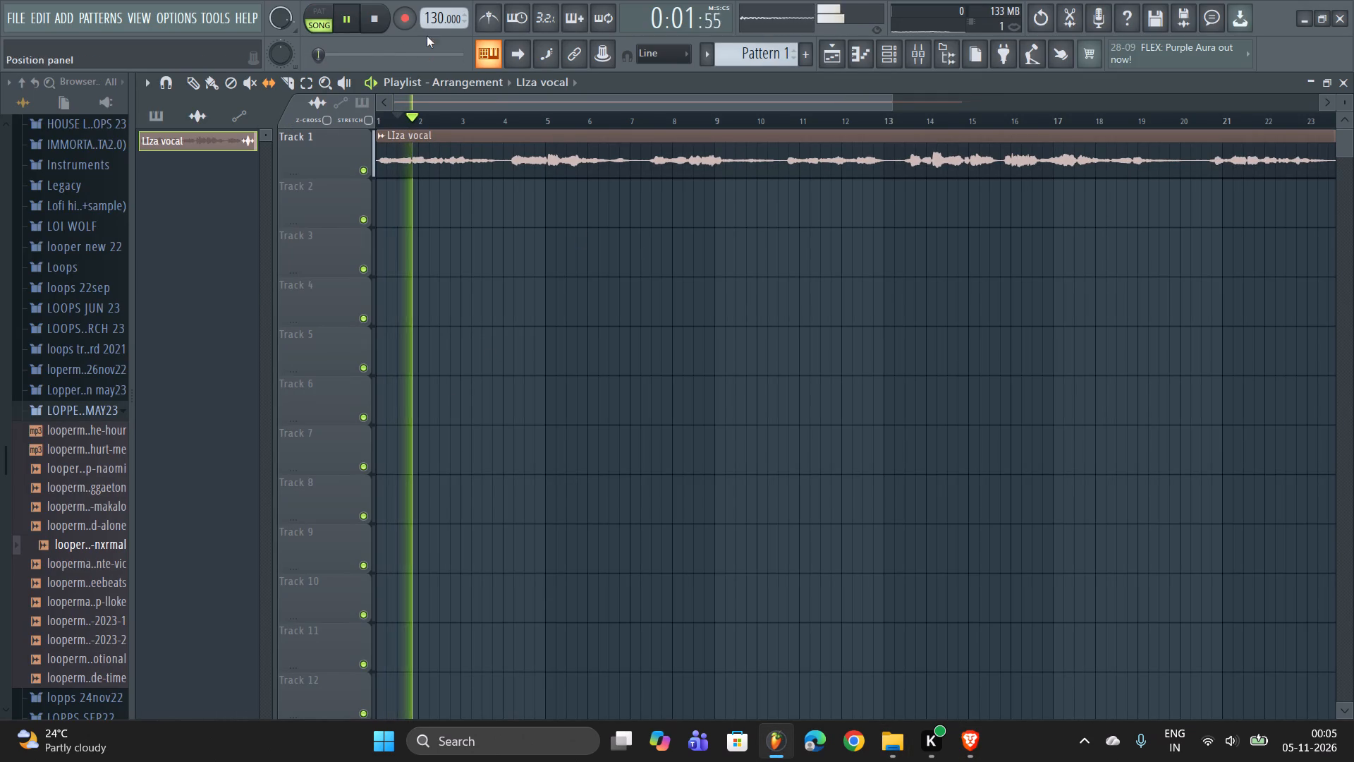
drag(429, 19, 450, 651)
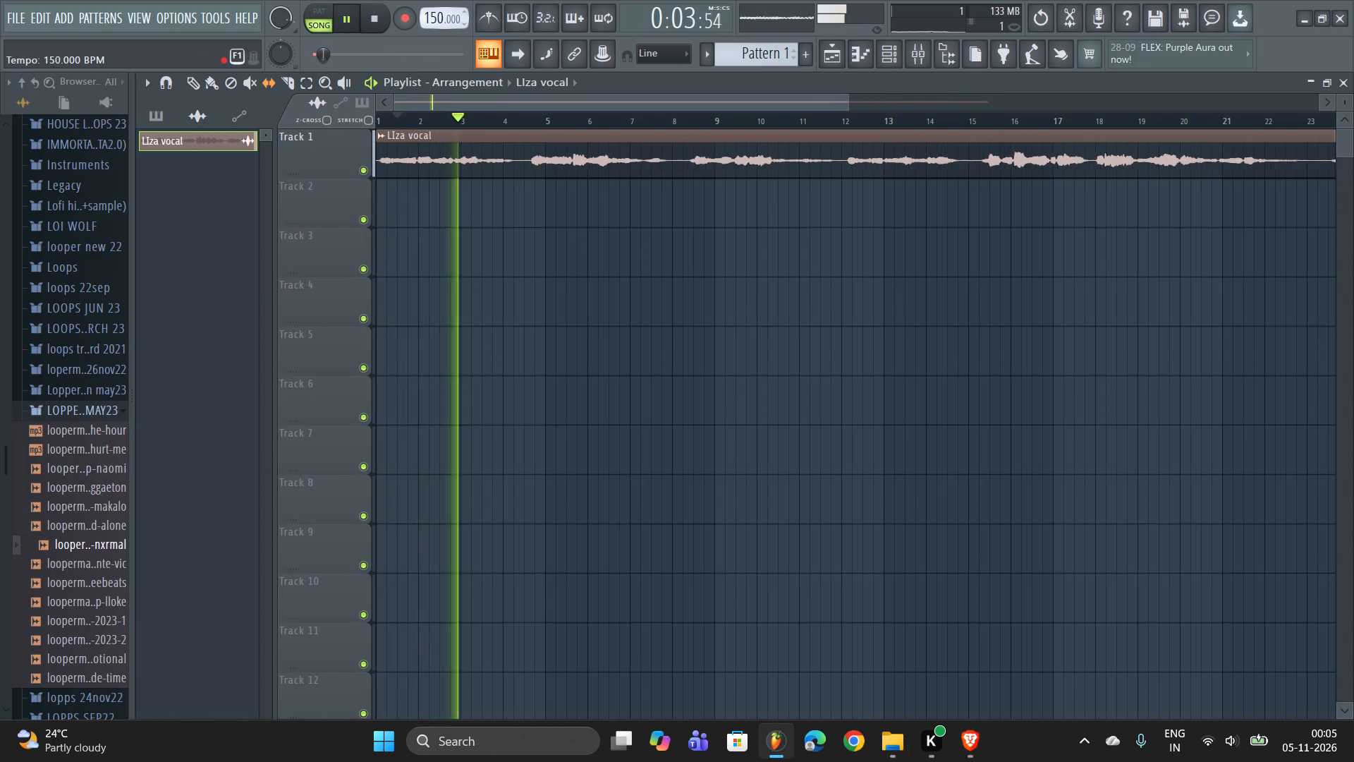
drag(450, 651, 470, 535)
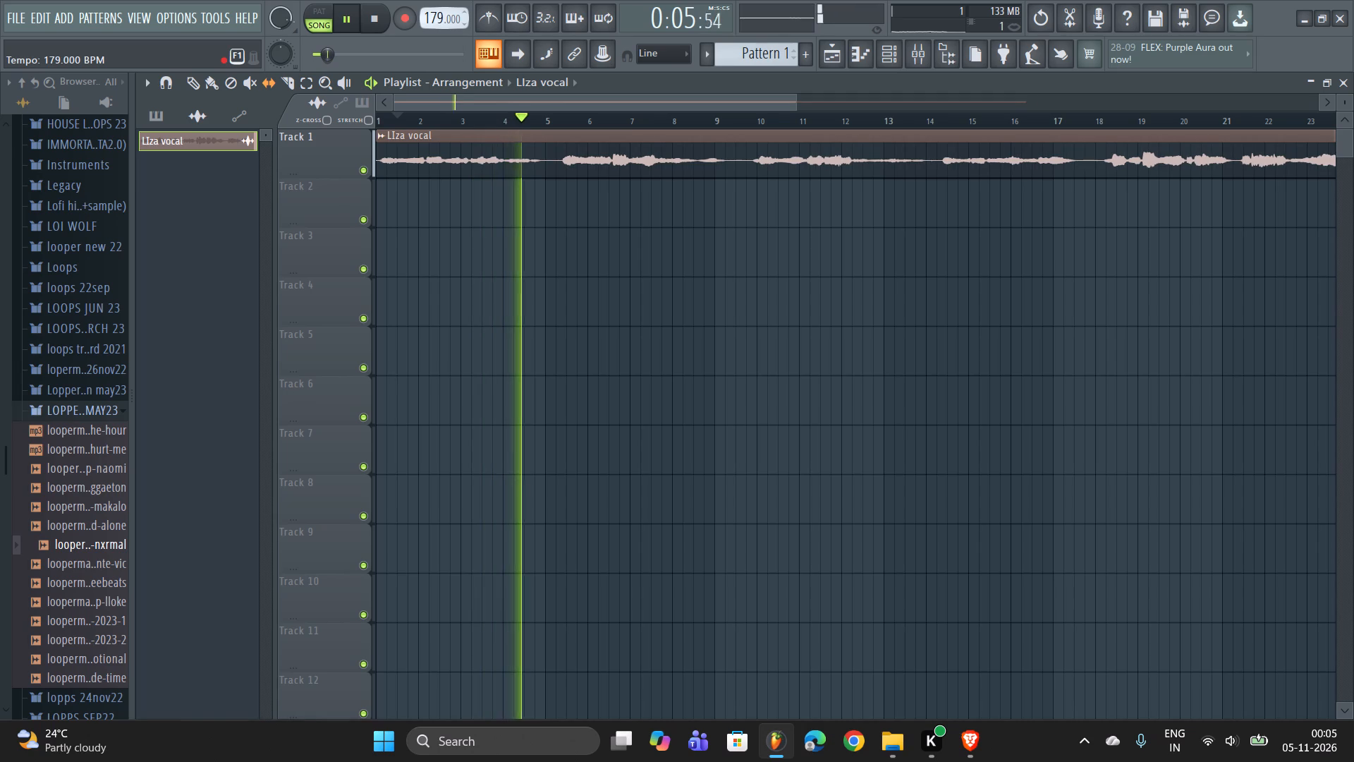
drag(470, 535, 470, 526)
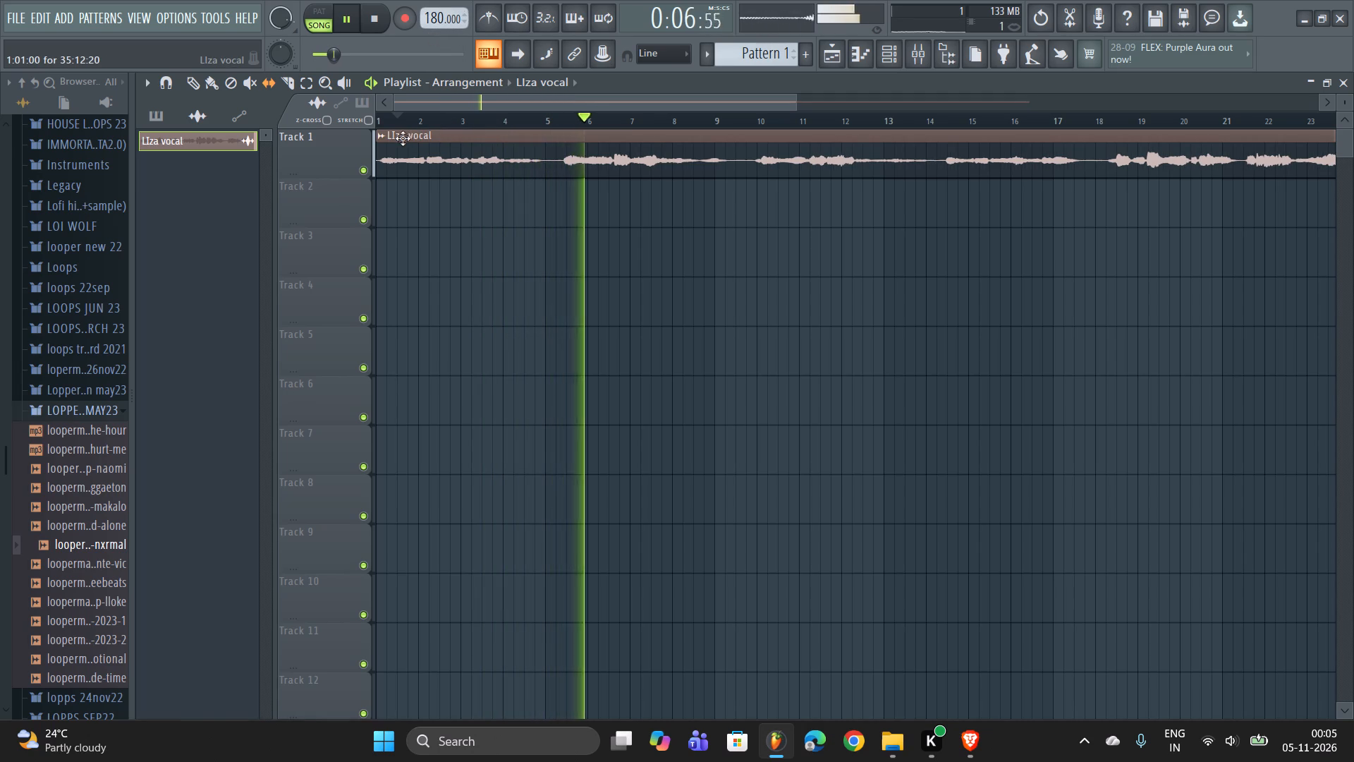
Fit the LIza vocal clip to the project tempo with the 100 to 200 BPM detection range, listen to it and stop playback.
click(383, 133)
click(526, 247)
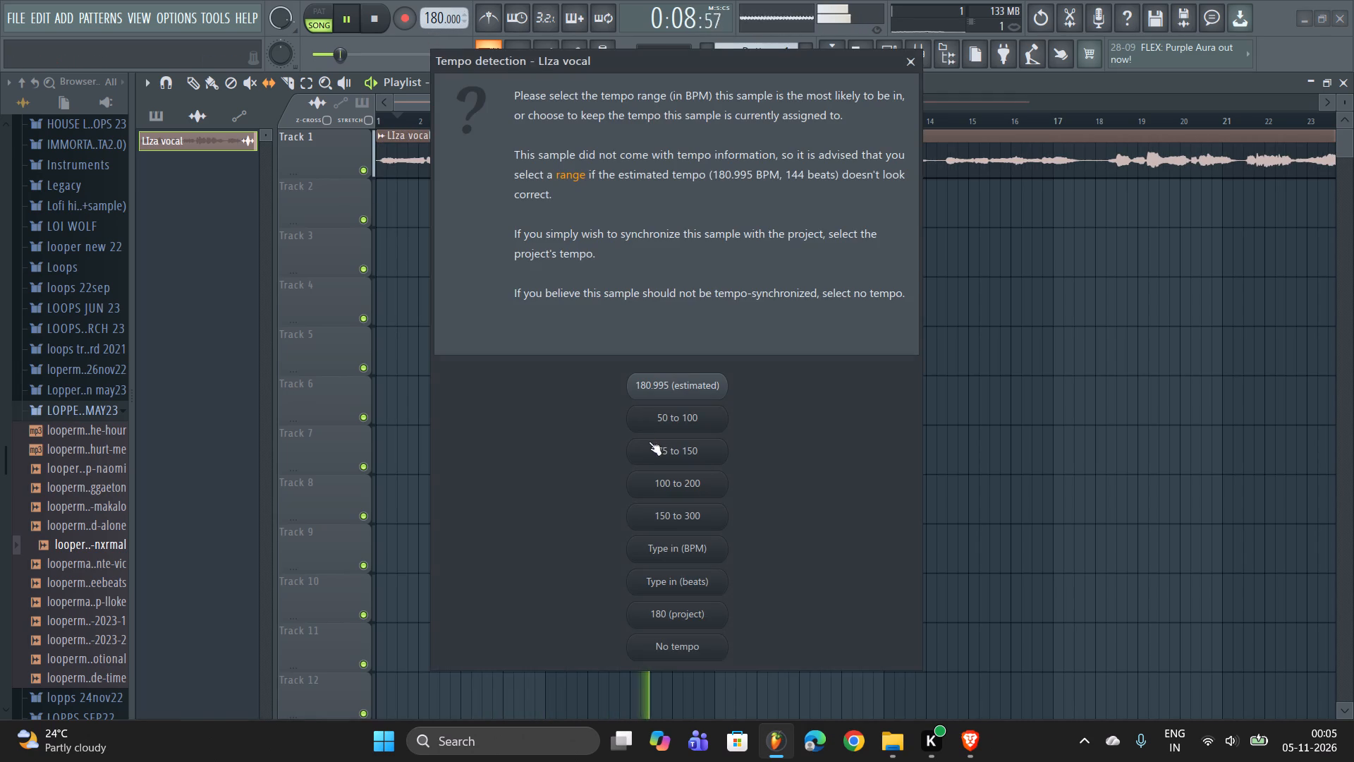
click(691, 482)
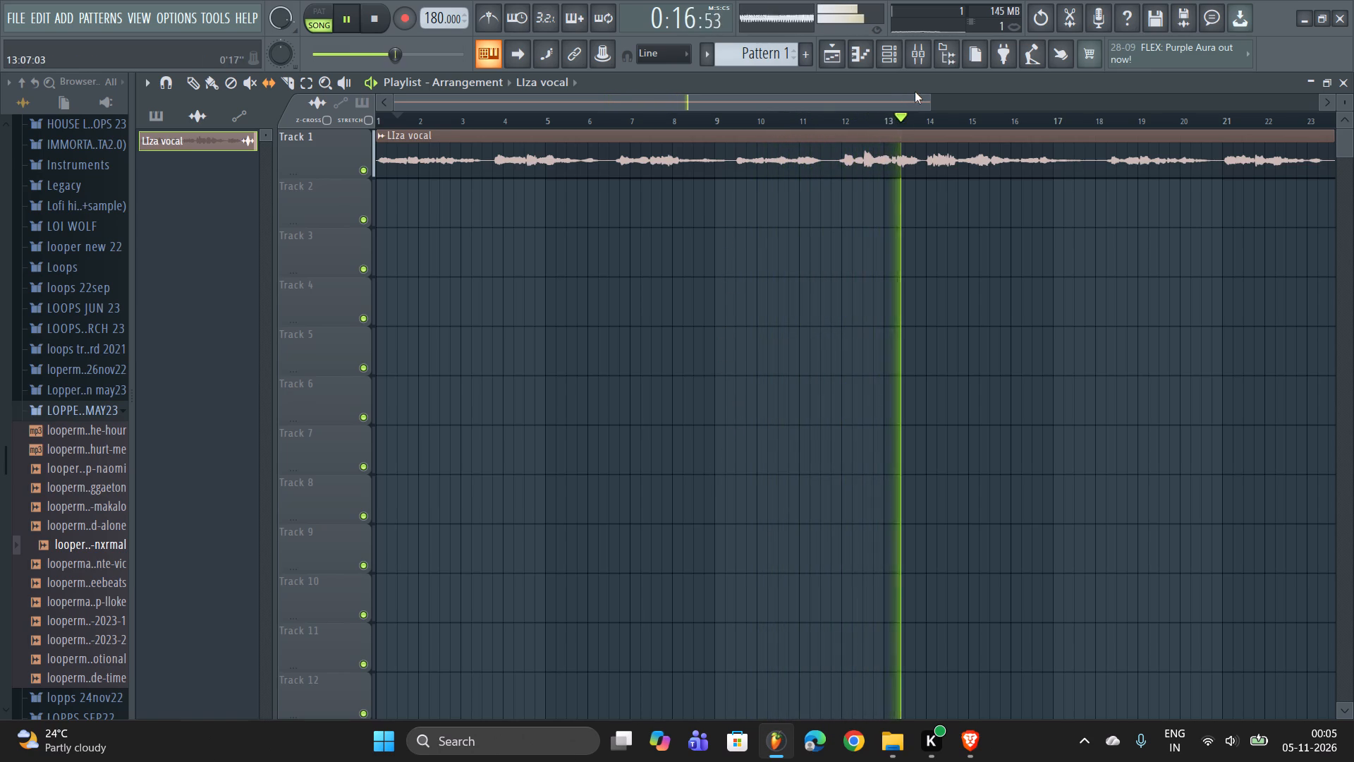
drag(927, 101, 1278, 116)
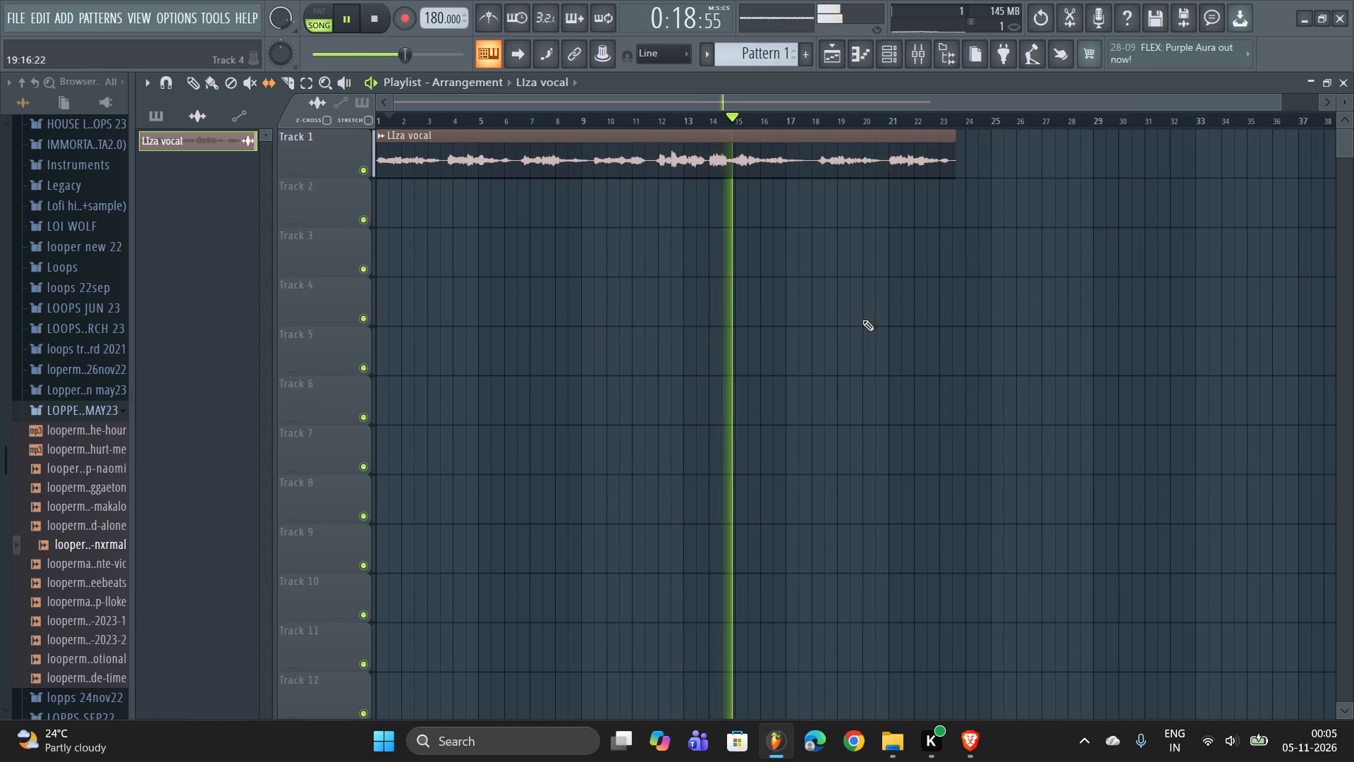
right_drag(860, 321, 852, 327)
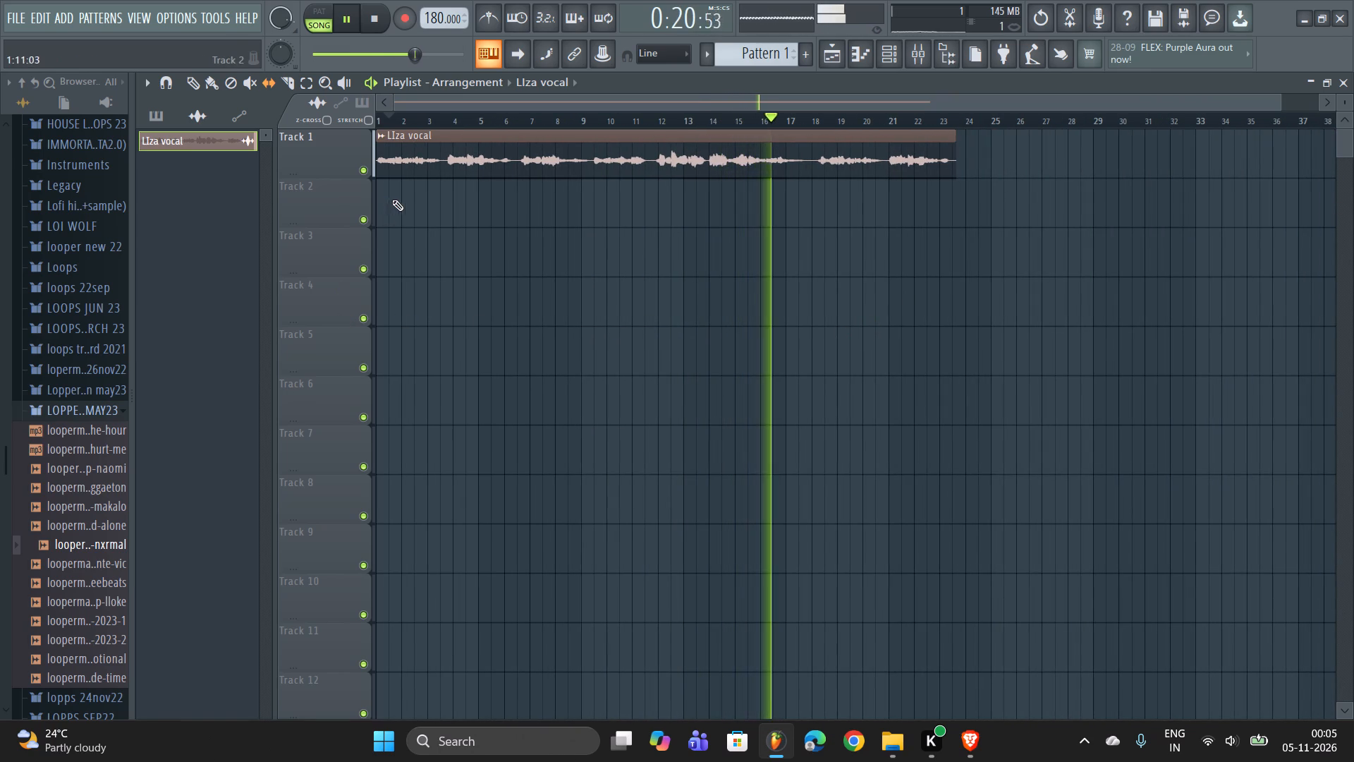
key(space)
Recheck the analyzed key and BPM of LIza vocal.mp3 on the Tunebat page in Brave, and return to FL Studio.
key(alt+Tab)
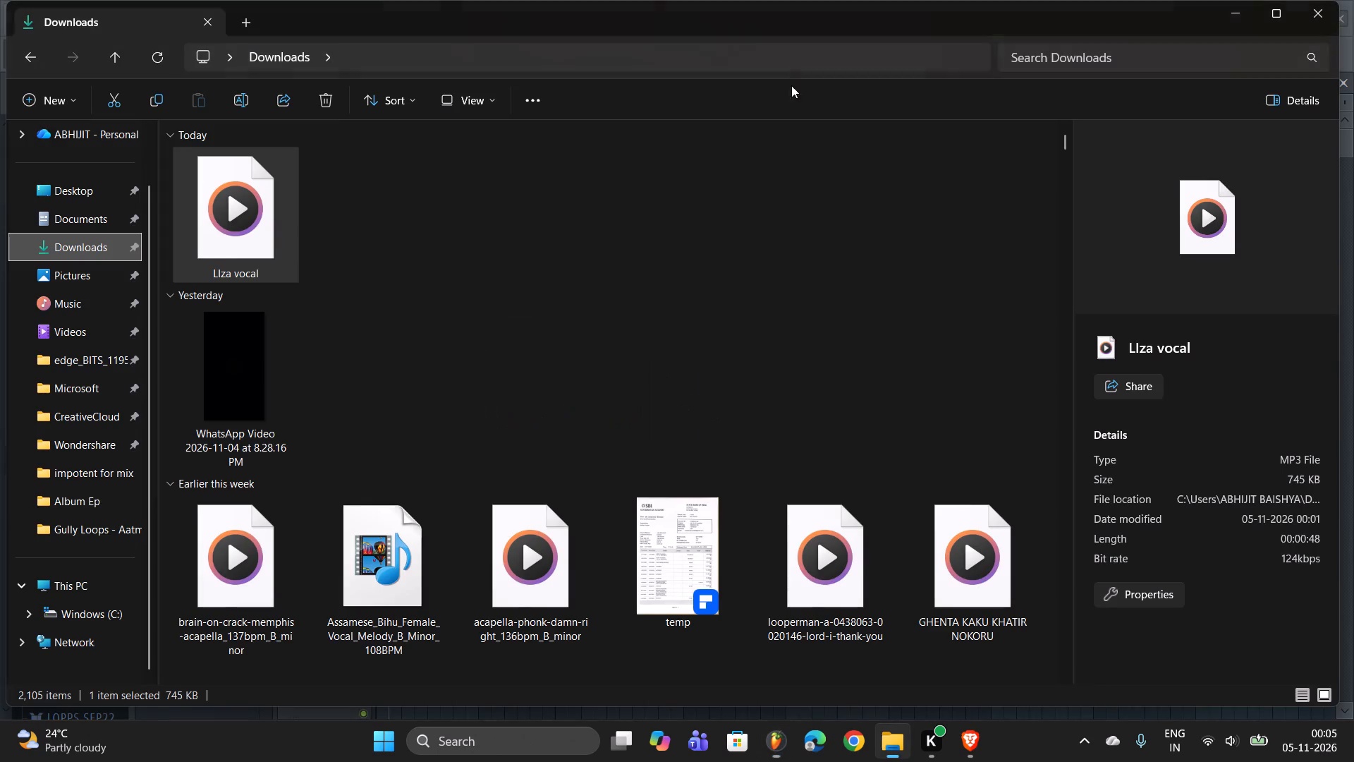
key(alt+Tab)
key(alt+Tab)
click(506, 0)
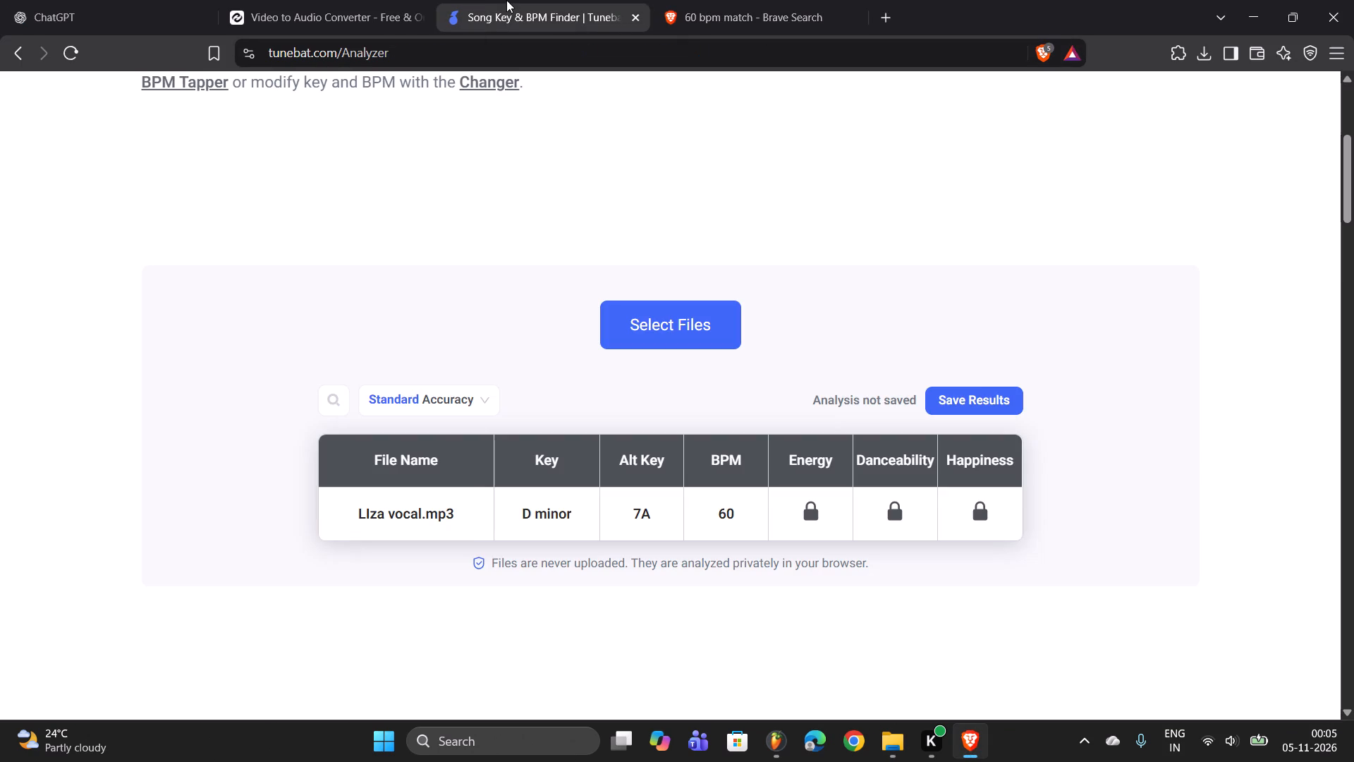
key(alt+Tab)
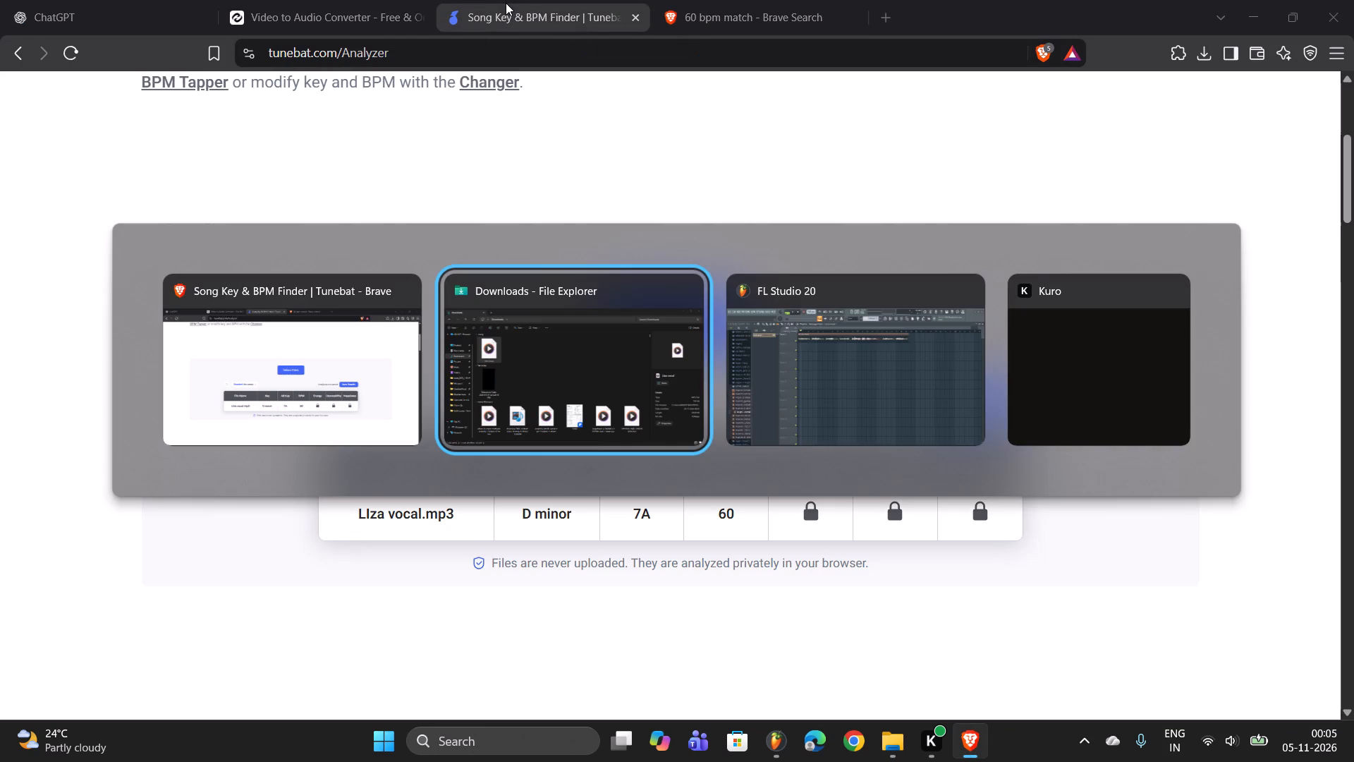
key(alt+Tab)
Open the channel rack and set its display filter to show all channels.
click(896, 59)
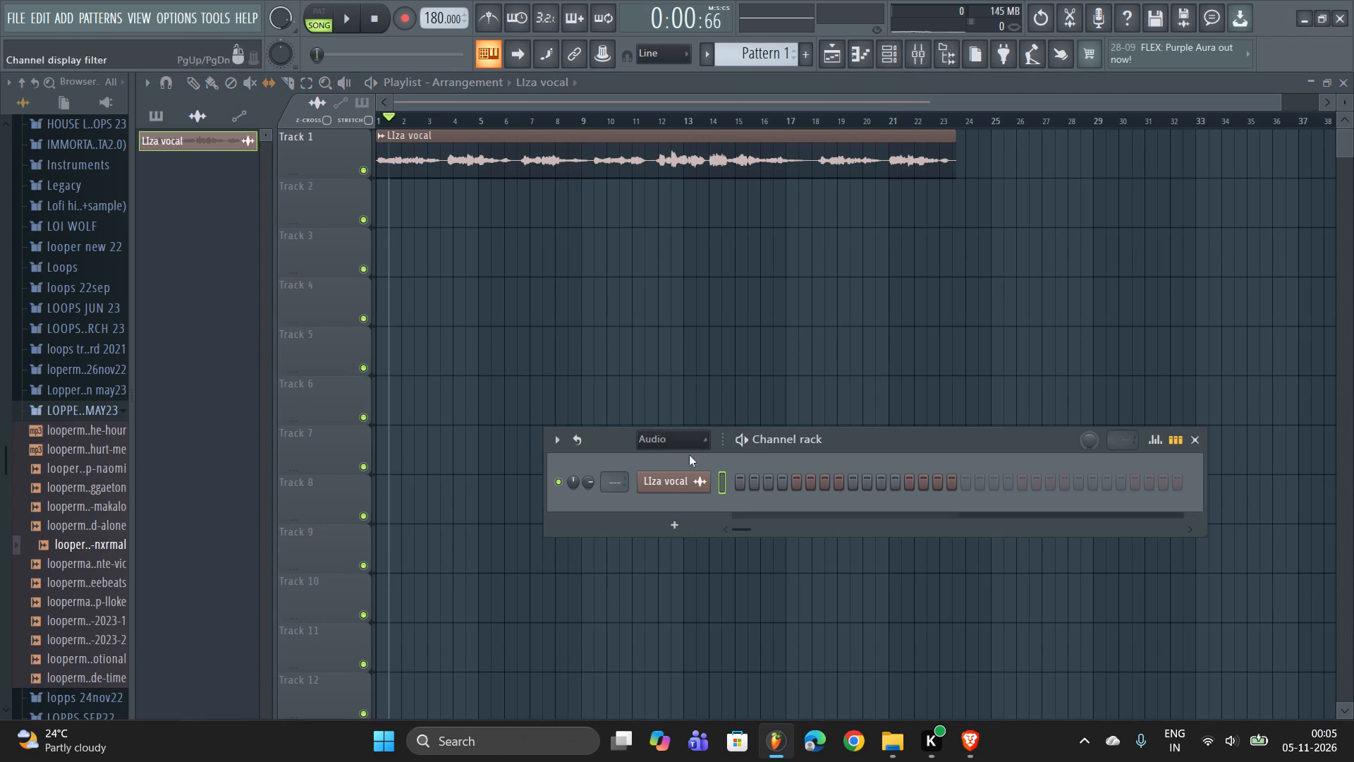
click(664, 433)
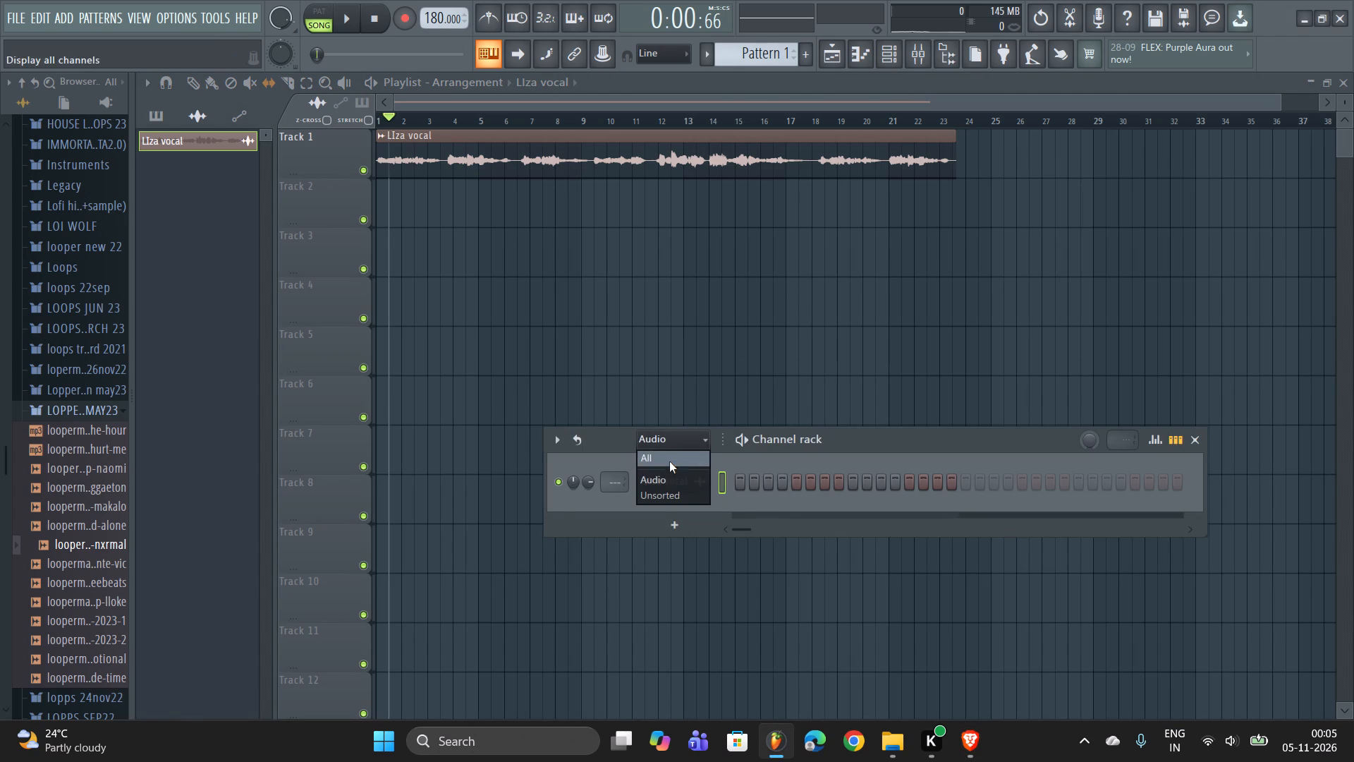
click(669, 457)
Audition the looperman samples in the LOPPE..MAY23 folder, including the reggaeton, zouk drum and man-of-the-hour samples.
click(61, 500)
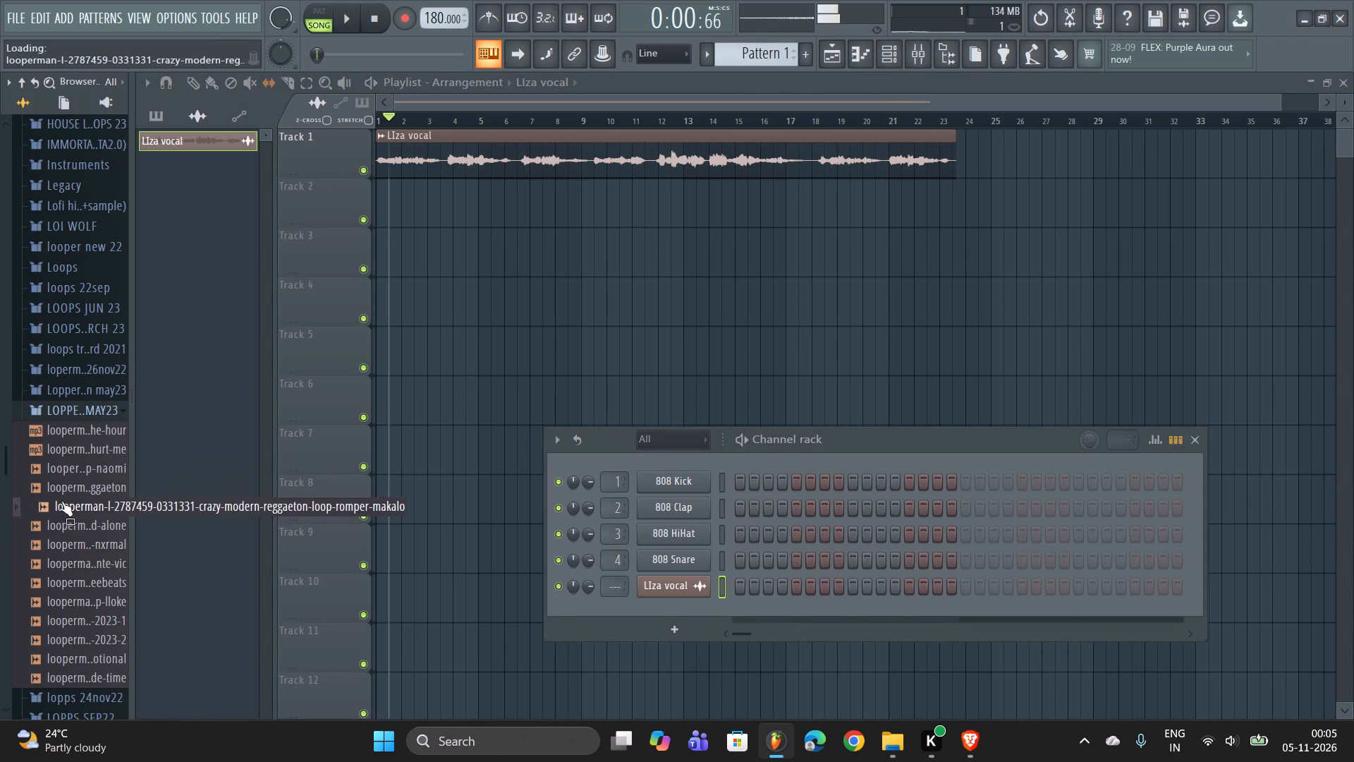
click(63, 643)
scroll(61, 633, down, 1)
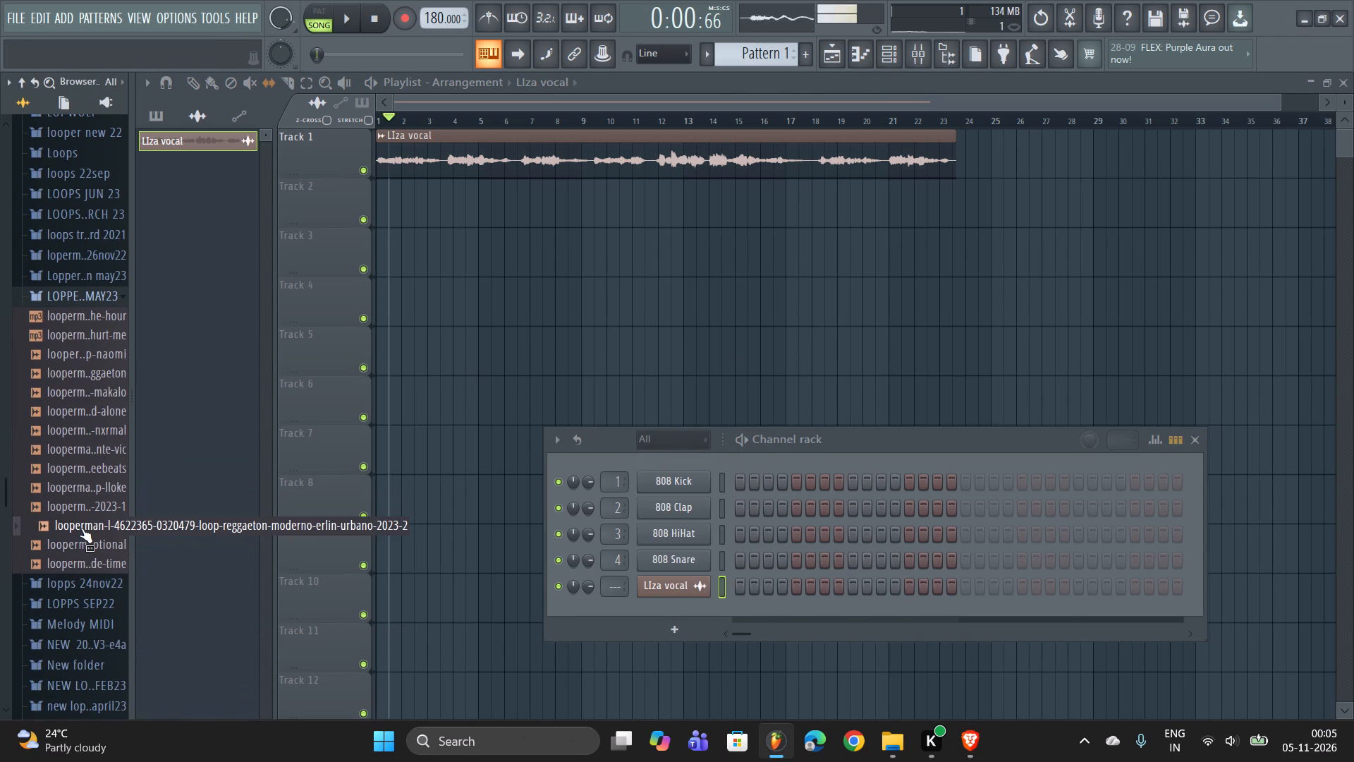
click(83, 548)
click(89, 441)
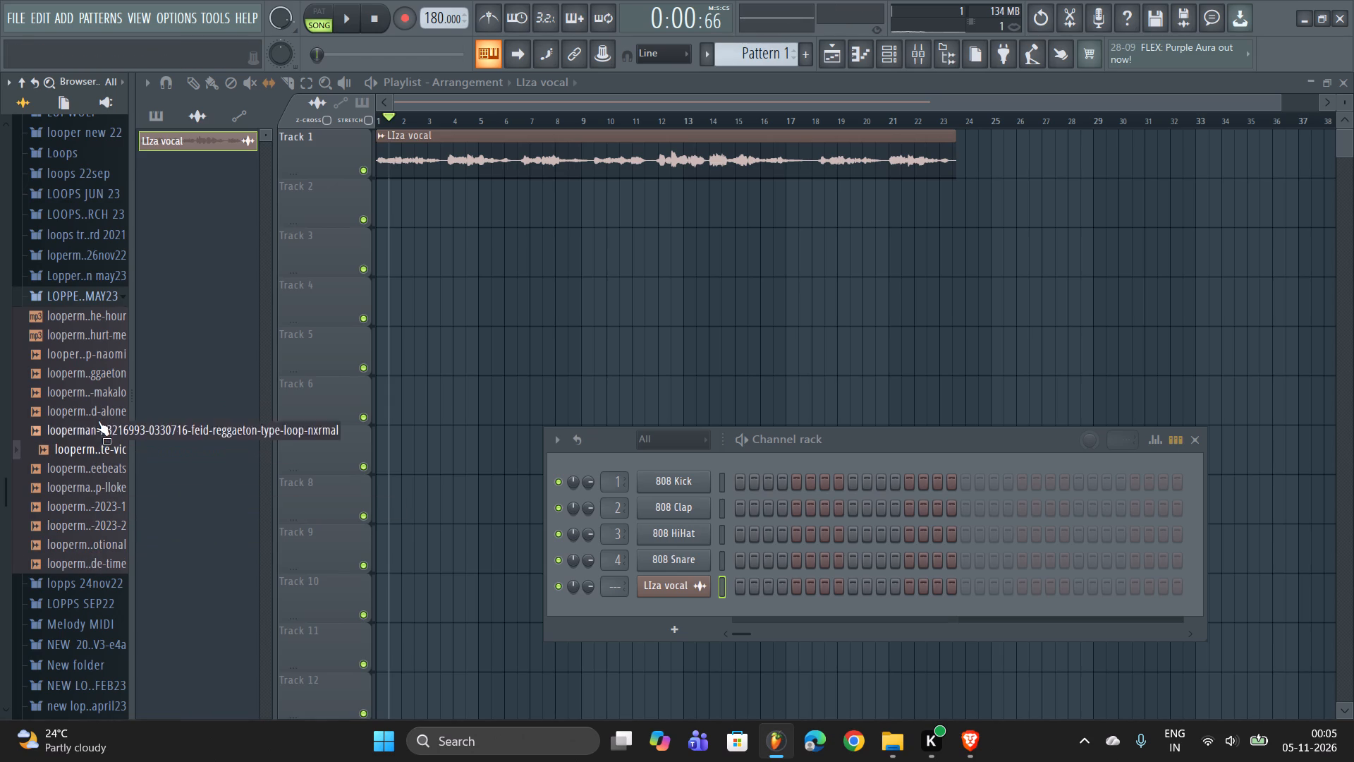
click(97, 423)
click(99, 394)
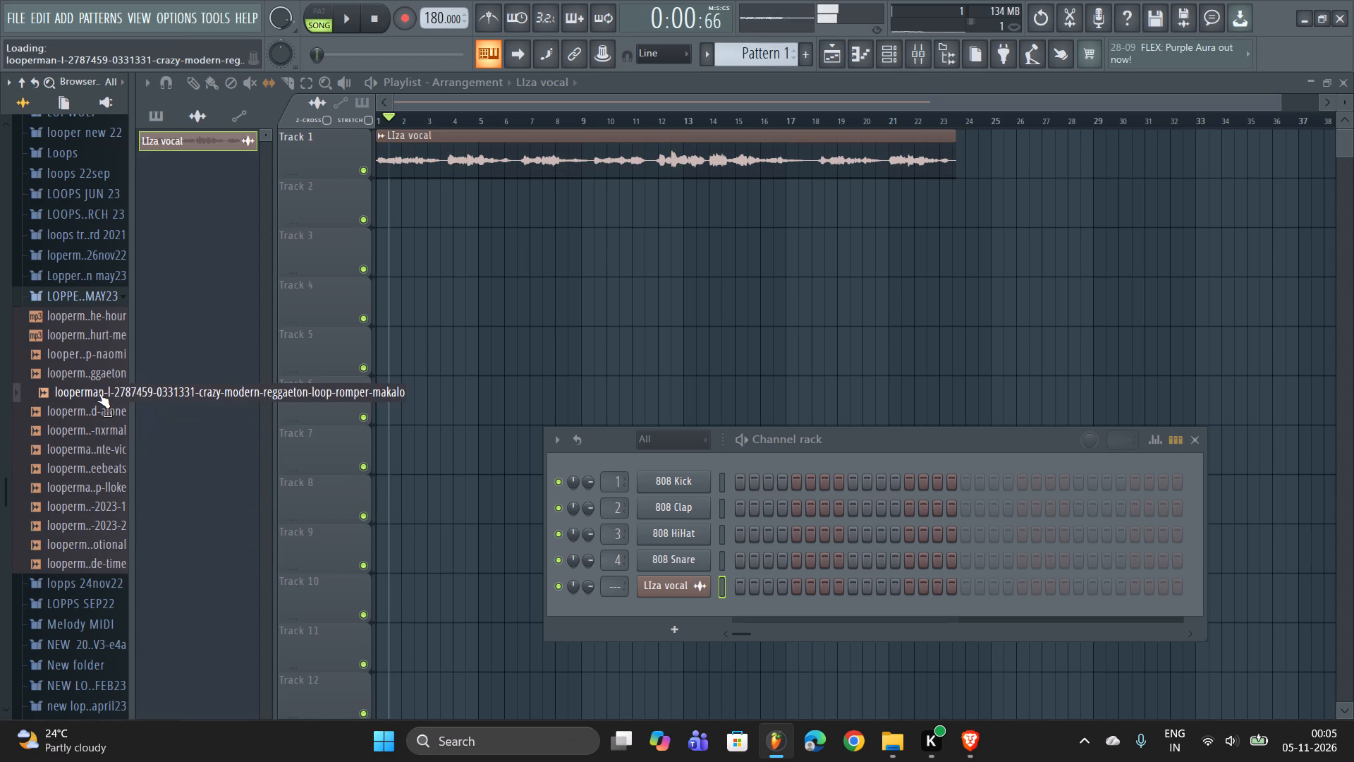
click(91, 368)
click(86, 350)
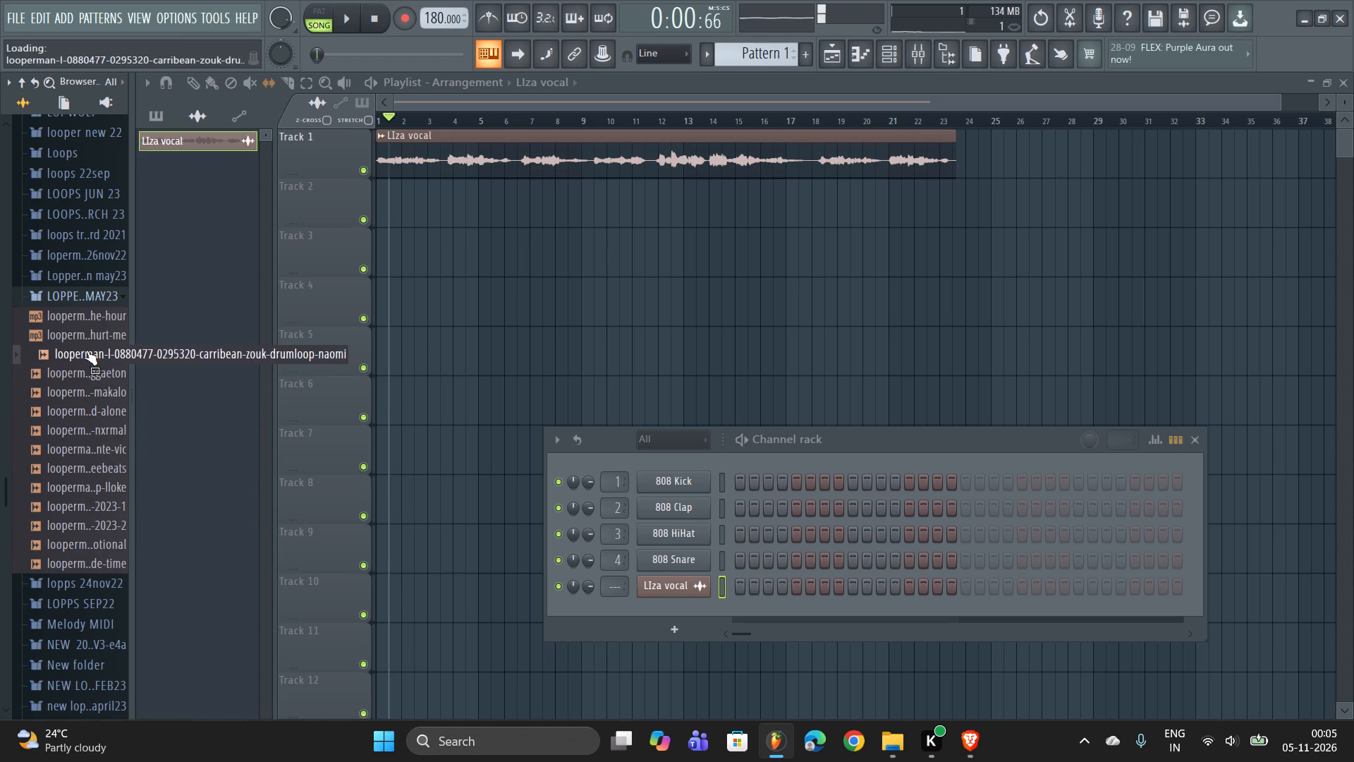
click(85, 337)
click(85, 329)
click(86, 316)
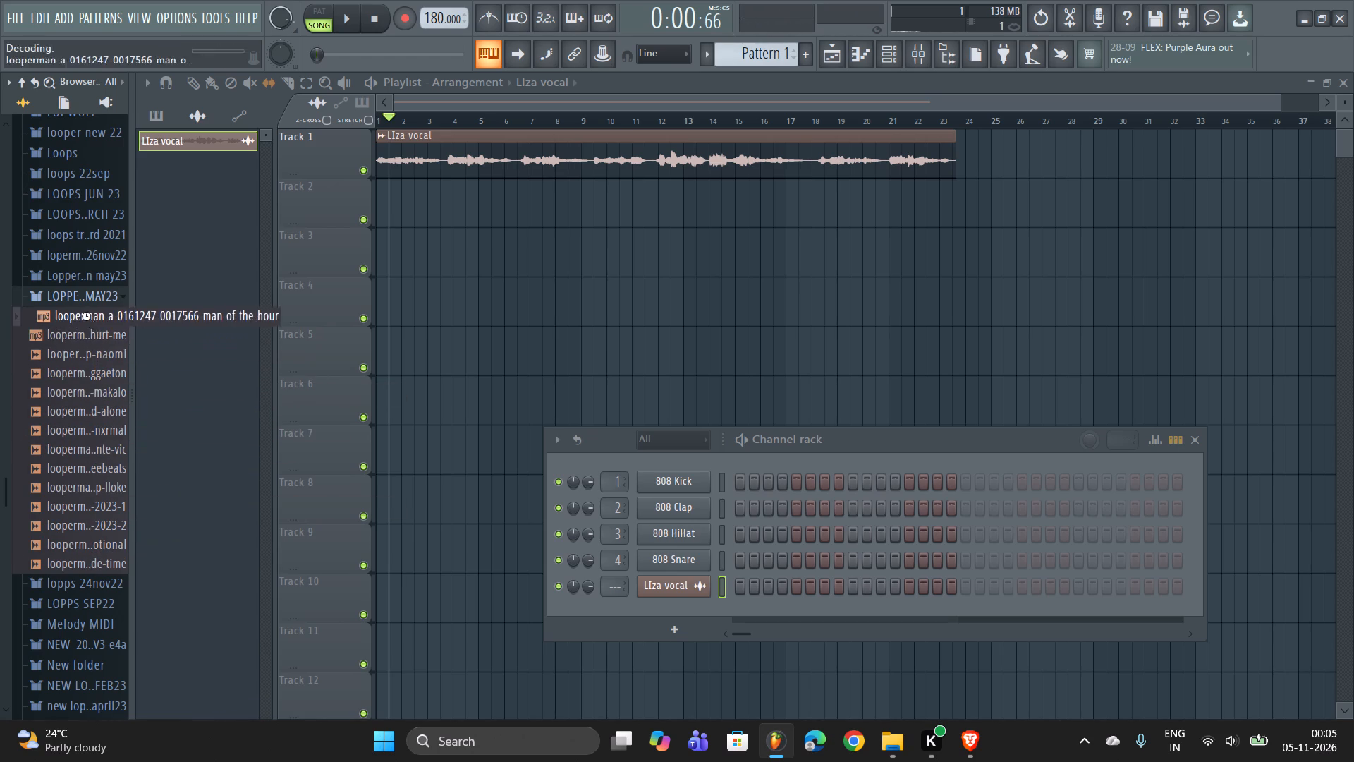
Audition the looperman horn-section, type-beat and drum-and-bass loops in the Lopper..may23 folder.
click(88, 272)
click(104, 298)
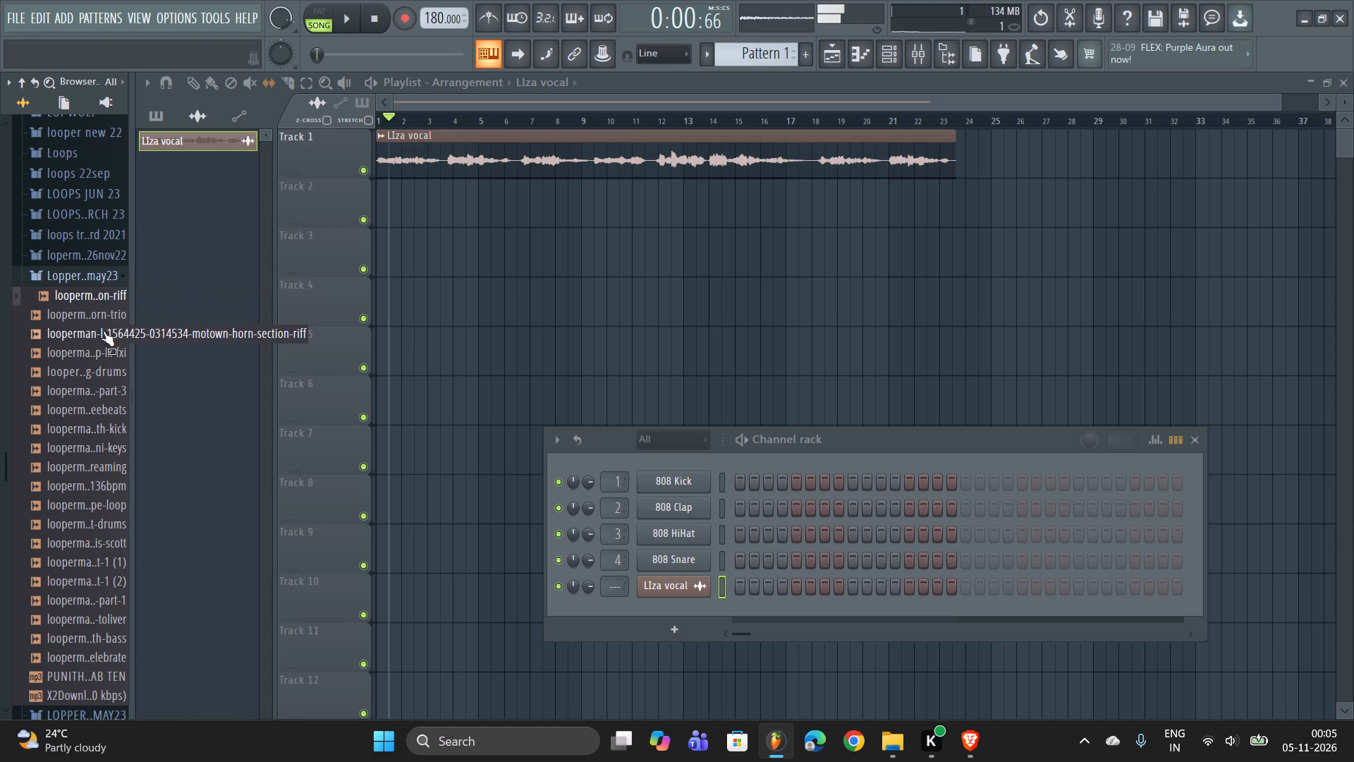
click(101, 339)
click(83, 406)
click(75, 504)
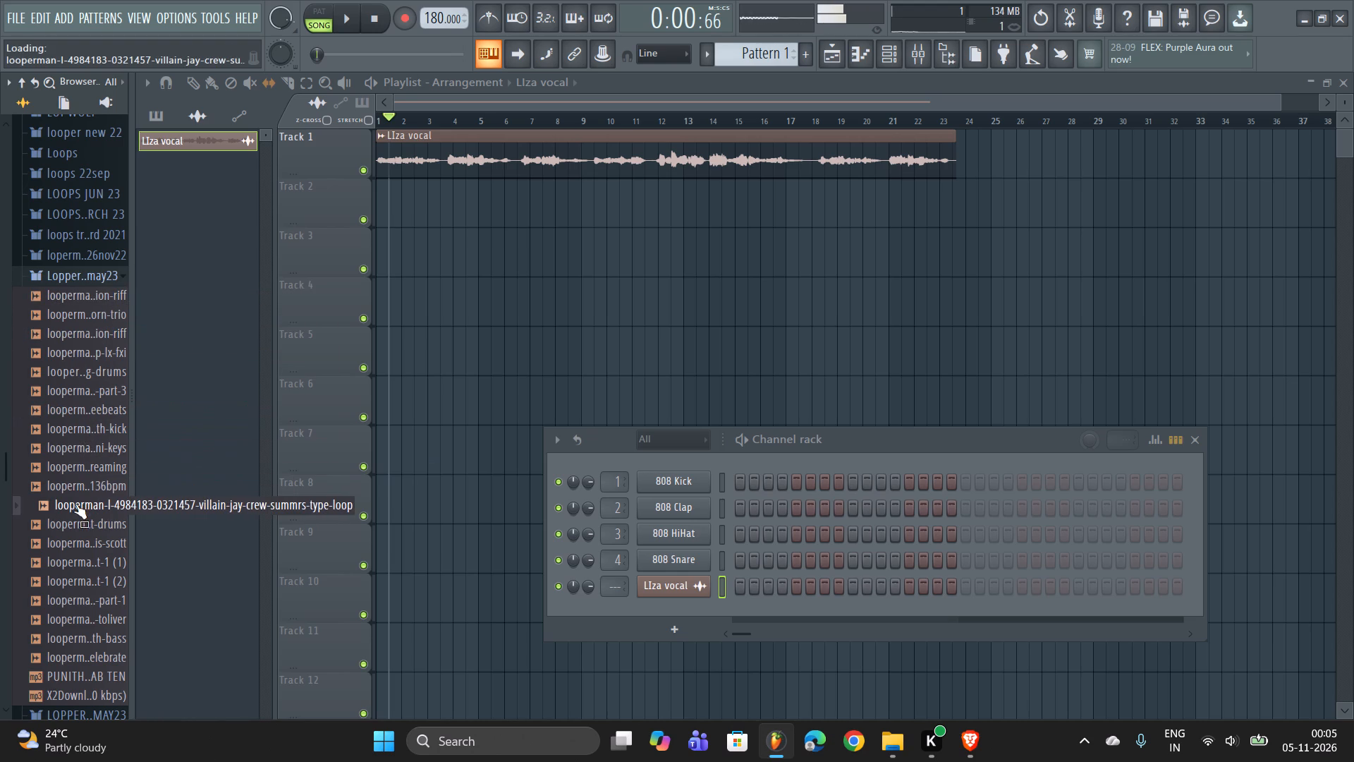
click(73, 531)
scroll(73, 533, down, 1)
scroll(73, 533, up, 3)
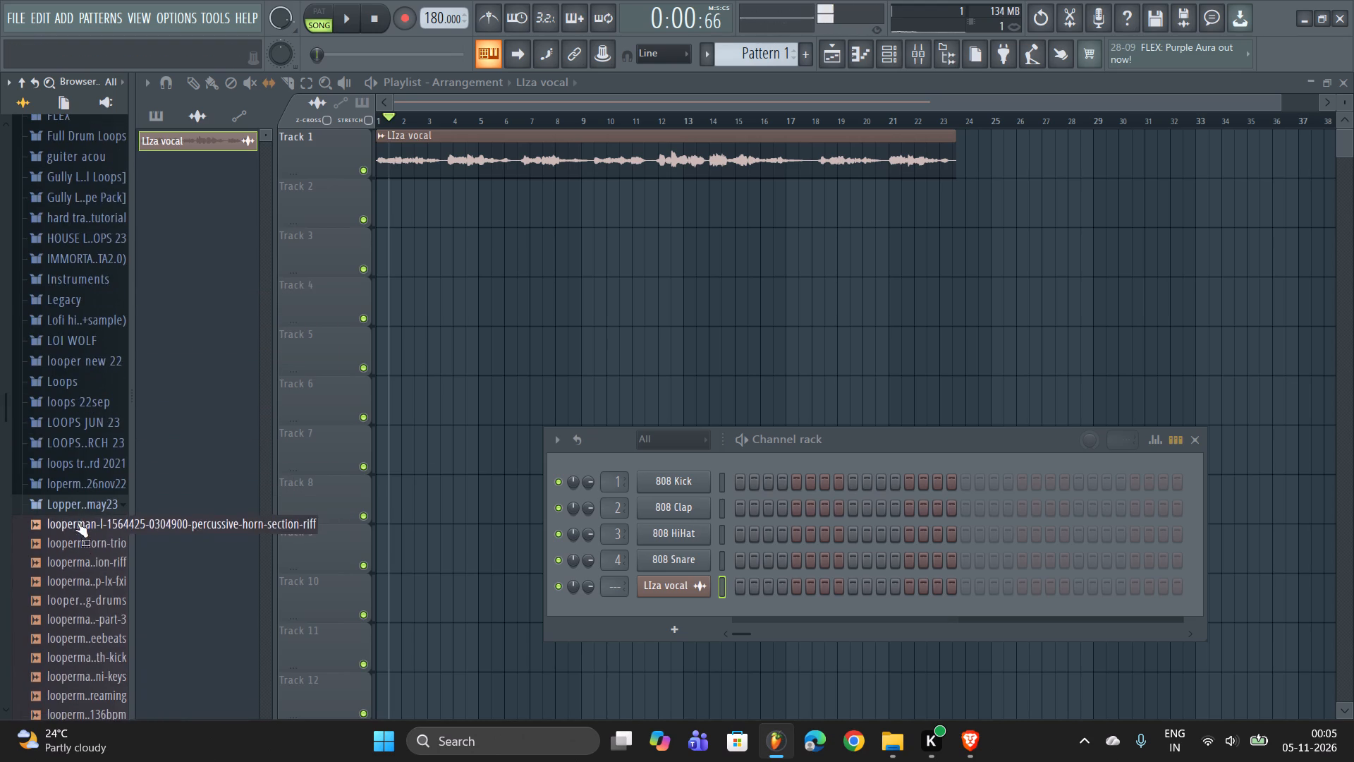
scroll(78, 560, down, 4)
click(97, 397)
click(78, 437)
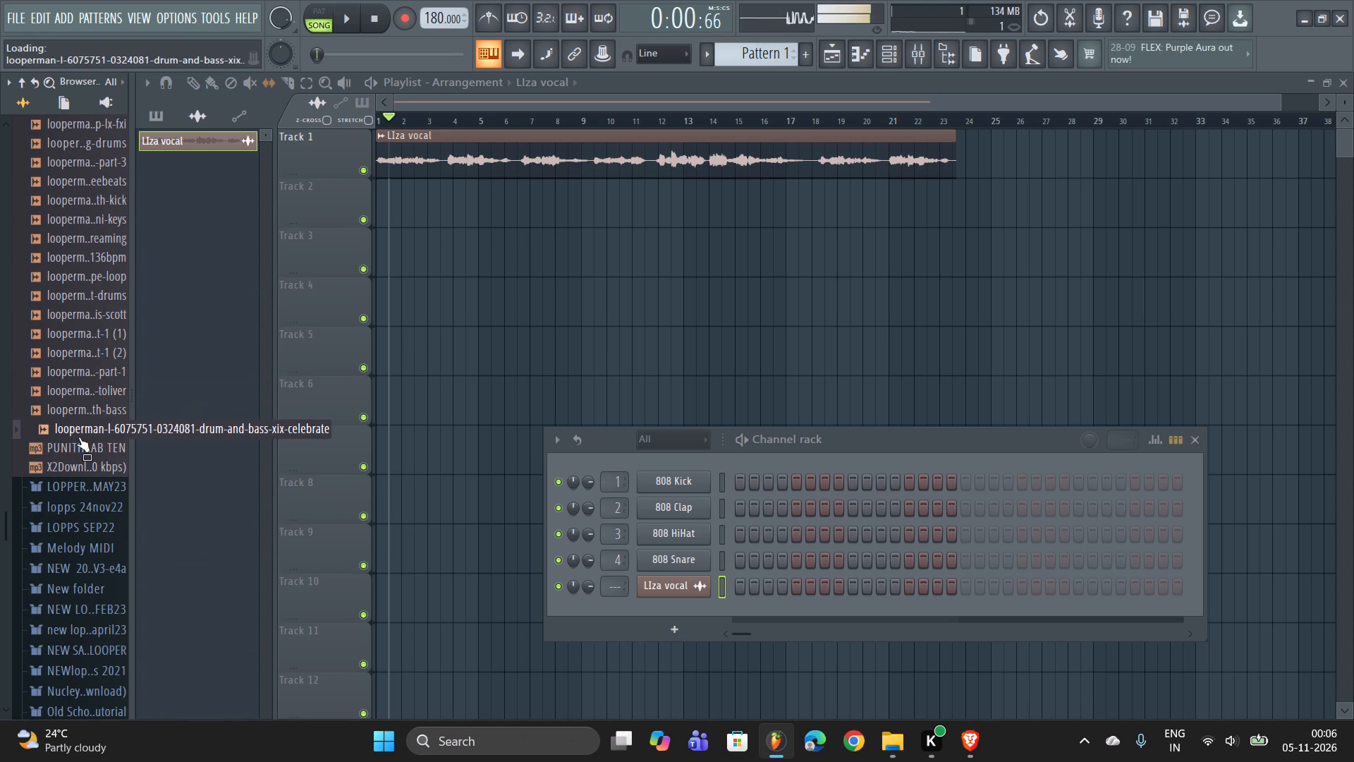
click(99, 286)
scroll(99, 286, up, 4)
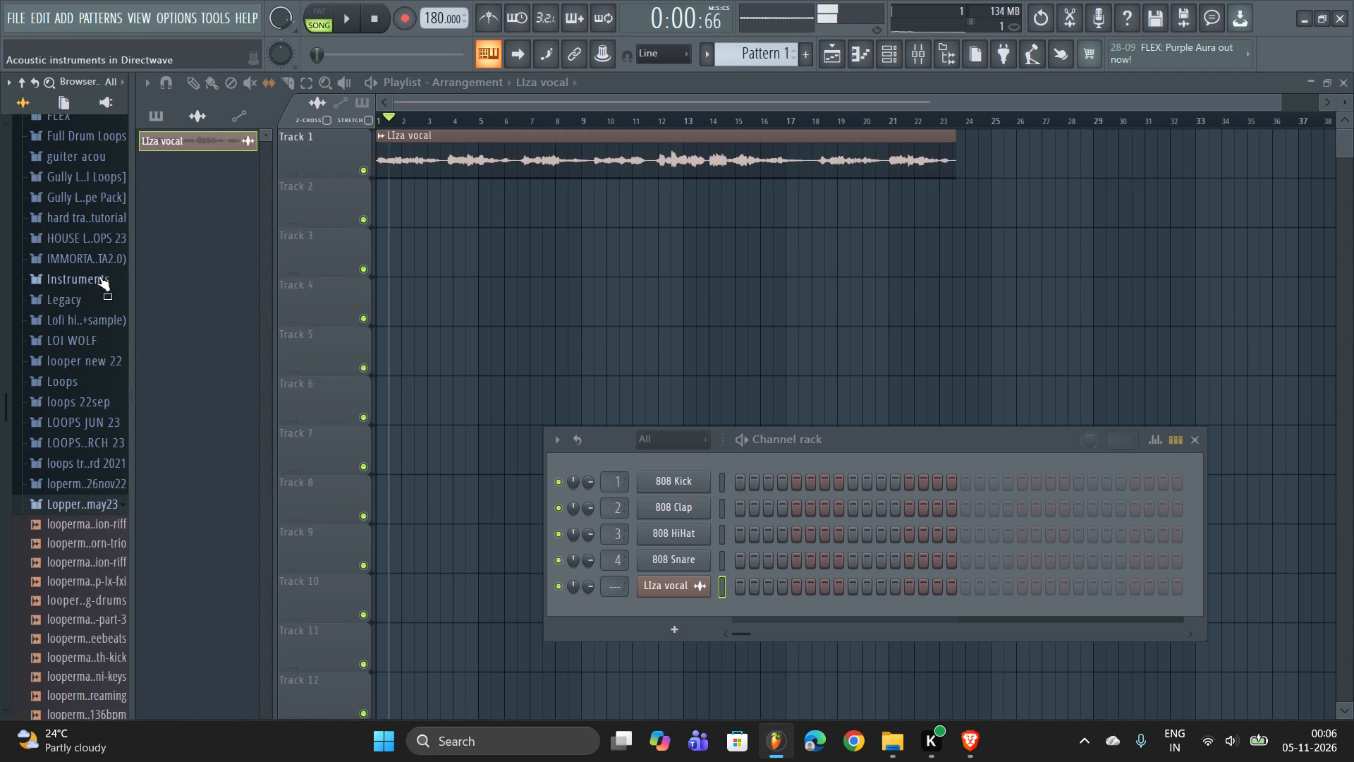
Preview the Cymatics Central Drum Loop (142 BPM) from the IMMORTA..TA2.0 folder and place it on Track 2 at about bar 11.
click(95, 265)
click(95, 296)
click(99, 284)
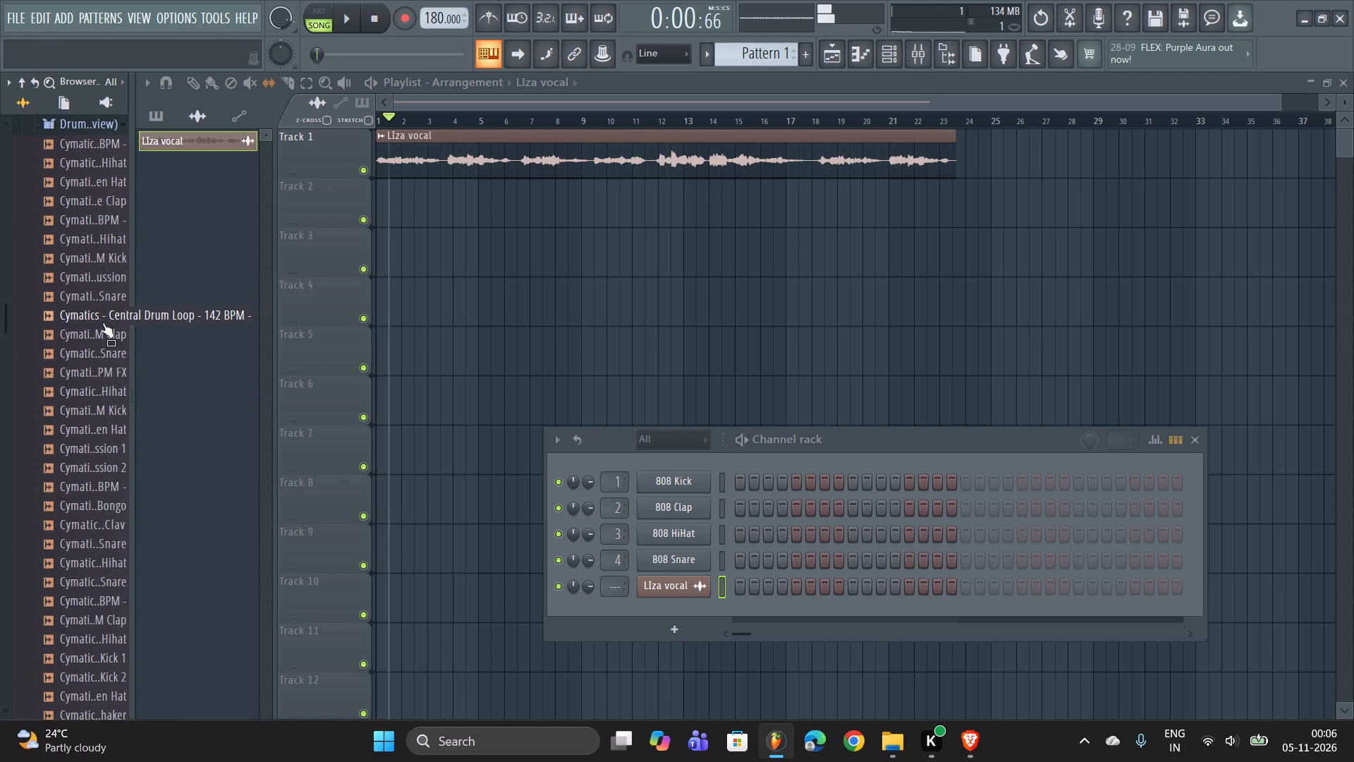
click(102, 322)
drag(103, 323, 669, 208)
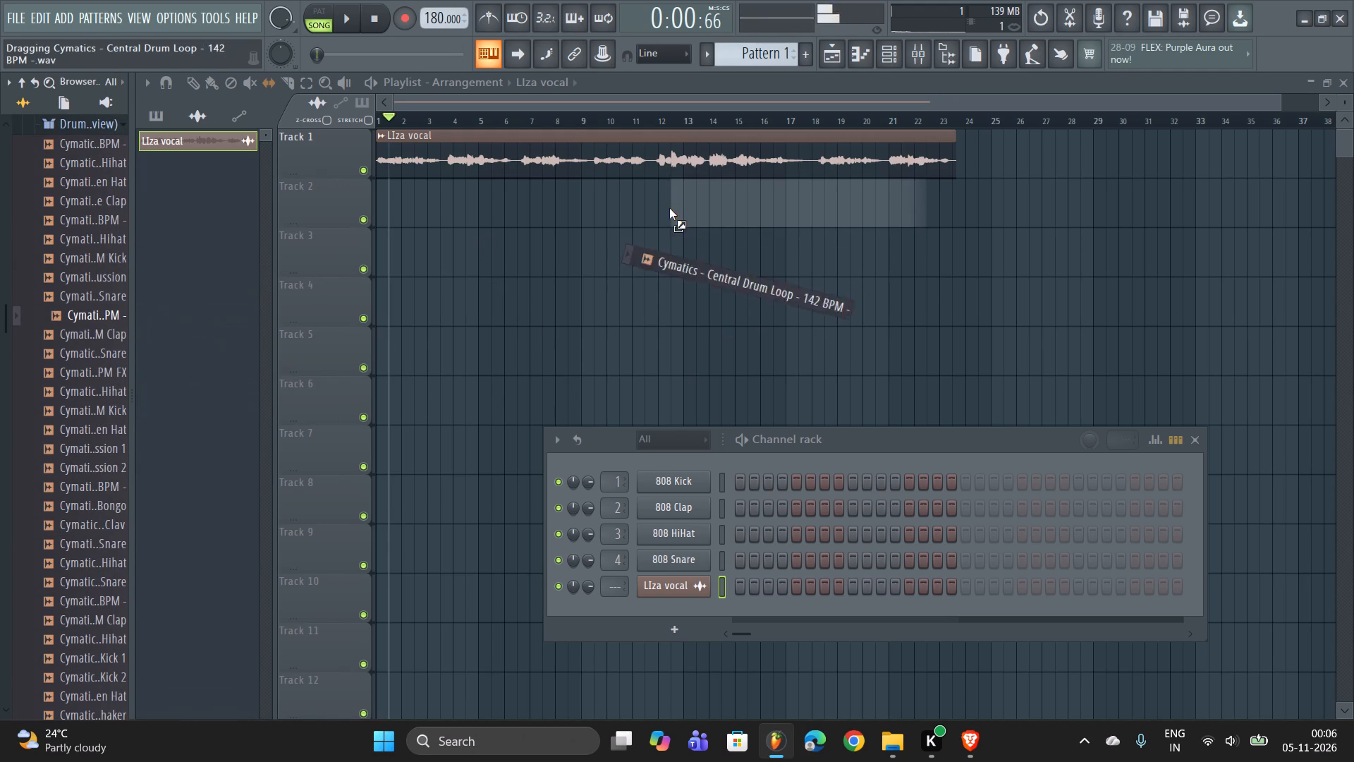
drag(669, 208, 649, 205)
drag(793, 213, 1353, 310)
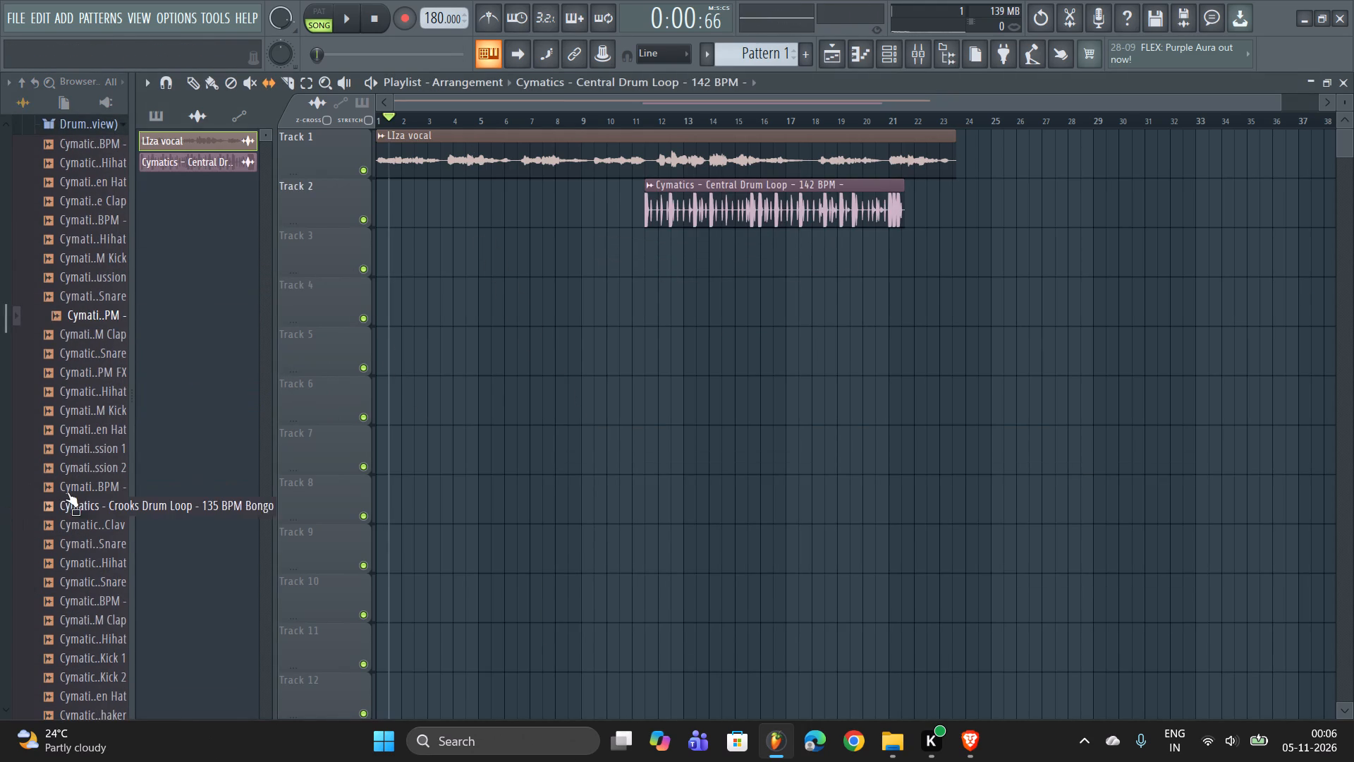
Audition more Cymatics drum loop samples in the IMMORTA..TA2.0 folder, such as the Crooks and Baby Birkin sets.
click(83, 487)
click(73, 317)
scroll(73, 317, up, 4)
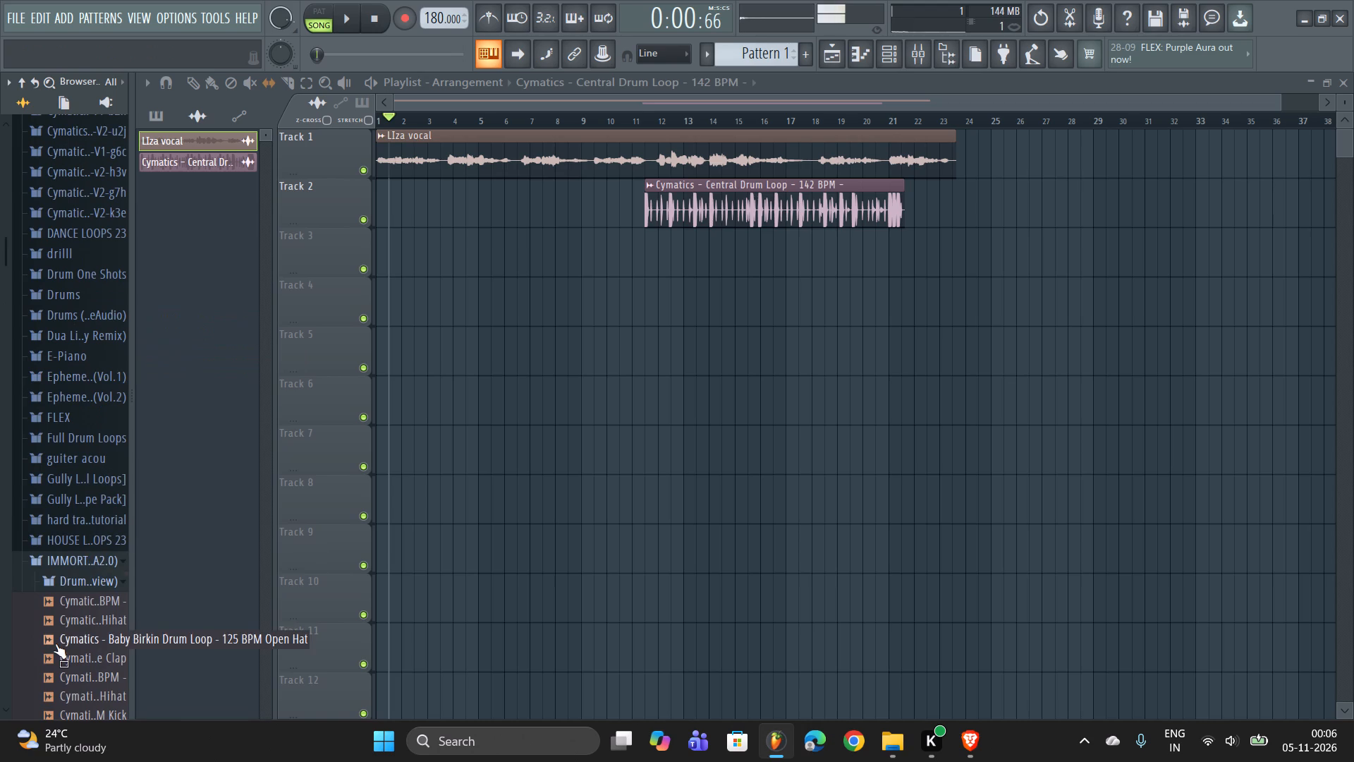
click(62, 644)
scroll(67, 644, down, 2)
scroll(69, 646, up, 12)
scroll(82, 648, down, 4)
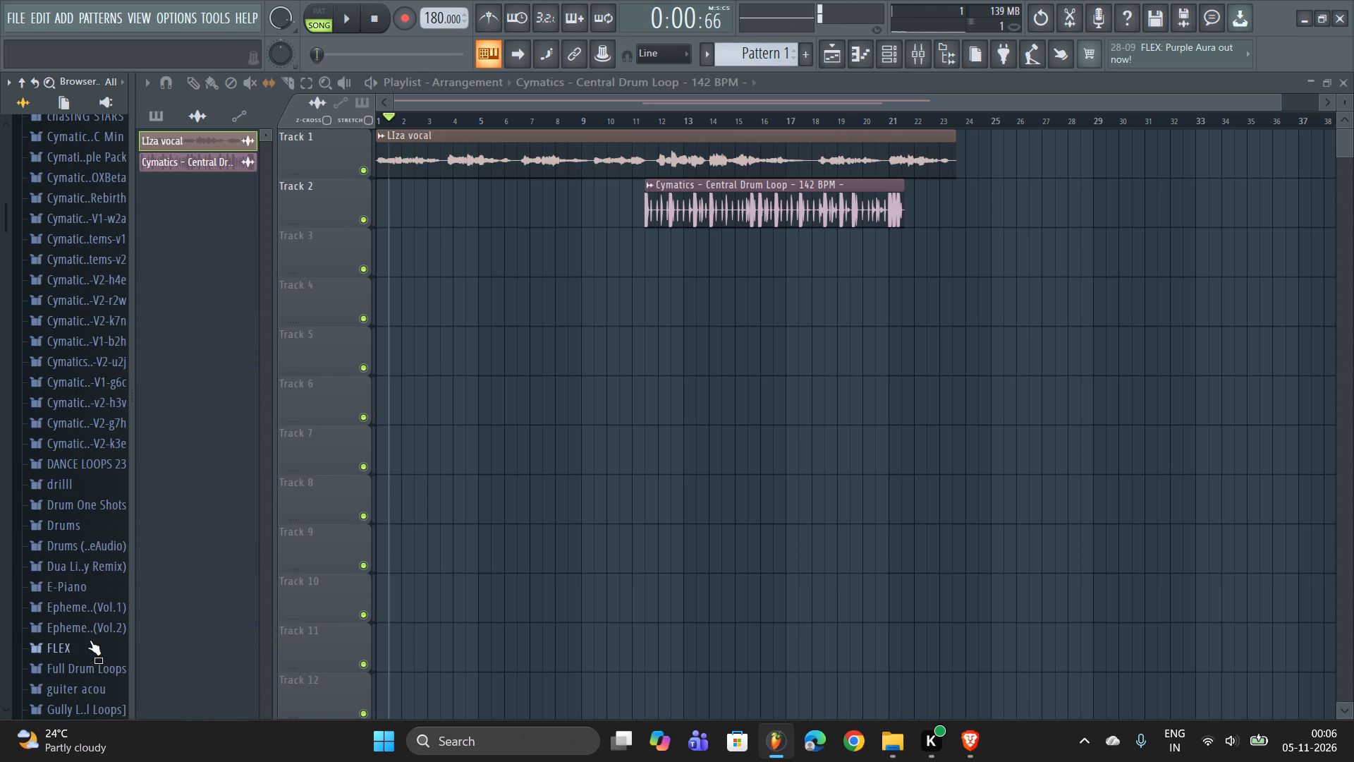
Look through the Drums, Drums (ModeAudio) and Full Drum Loops folders for usable drums.
click(97, 522)
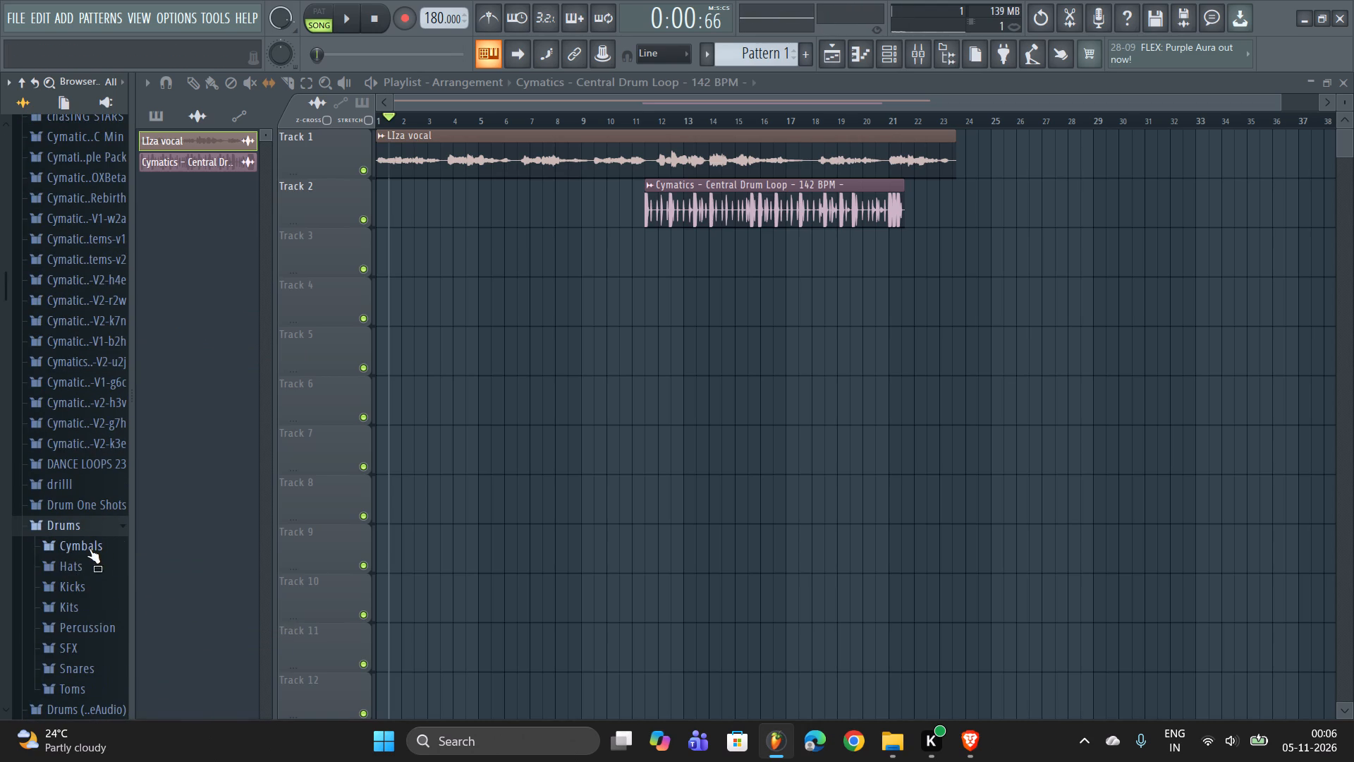
scroll(95, 613, down, 1)
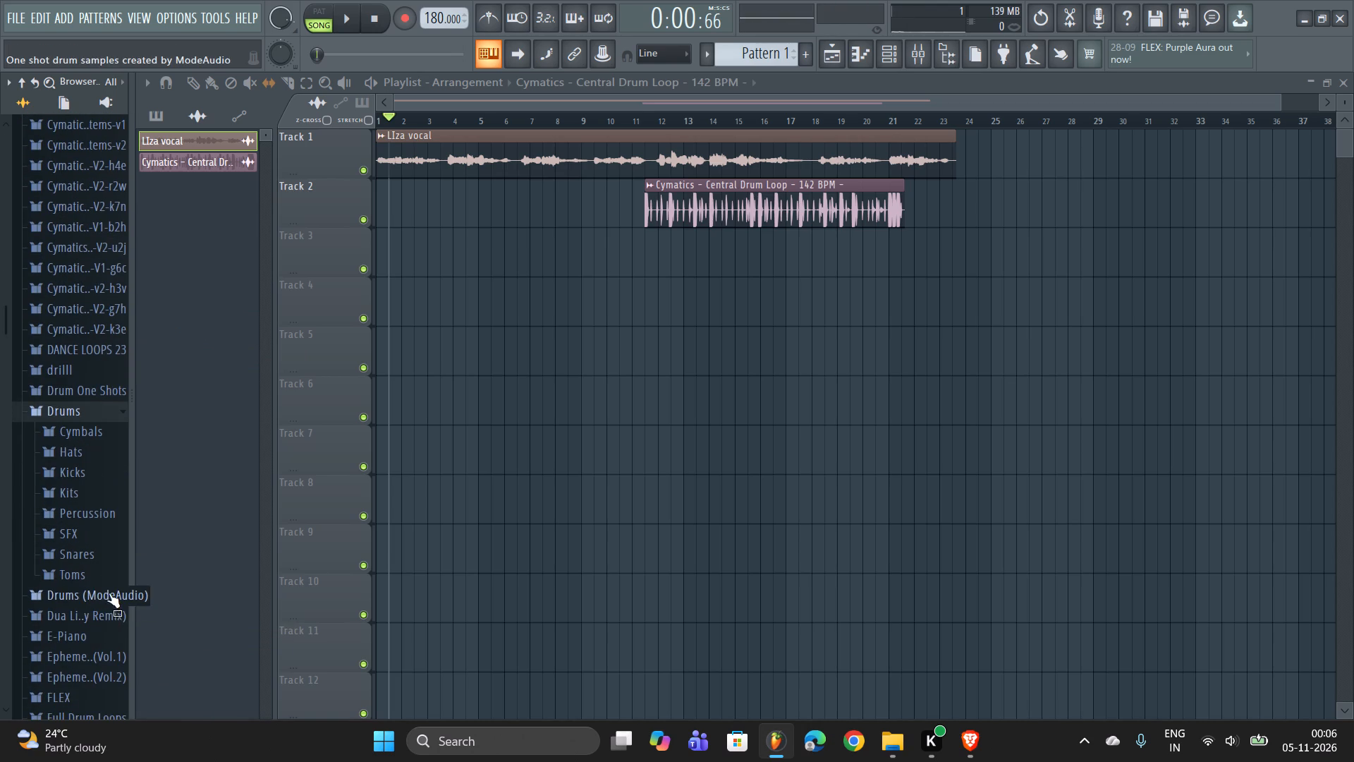
click(109, 593)
scroll(109, 593, down, 2)
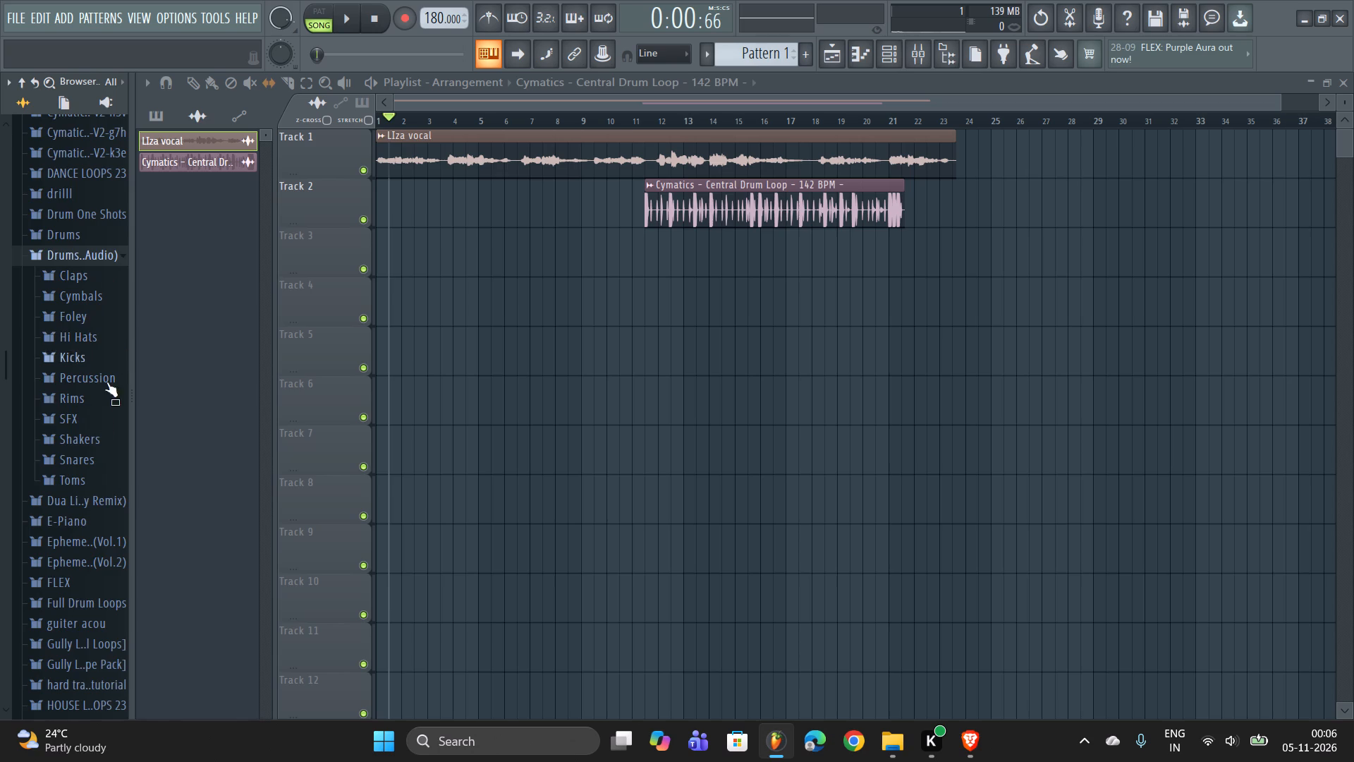
scroll(89, 525, down, 2)
click(64, 374)
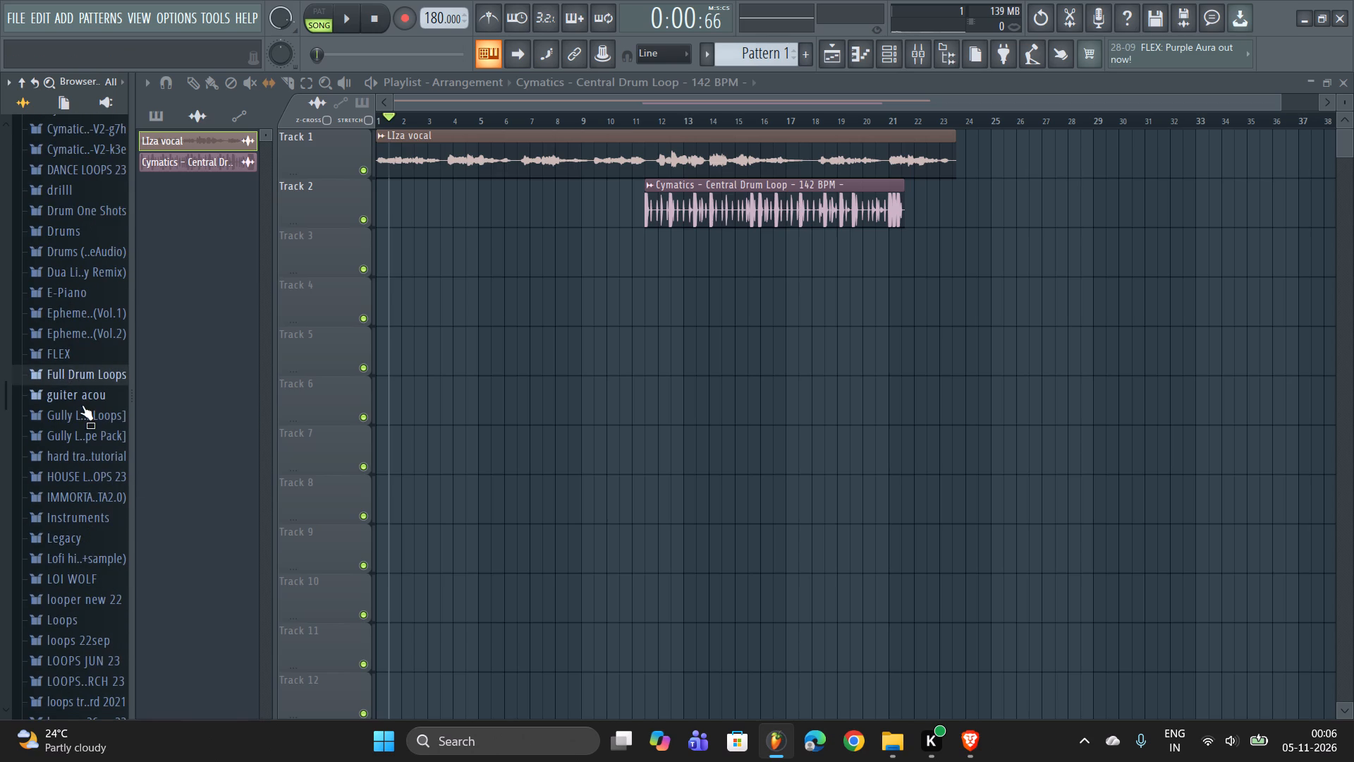
Audition the looperman guitar loops in the guiter acou folder, including the summer-walker melody and the jackboys guitar sample.
click(82, 405)
click(83, 437)
click(80, 481)
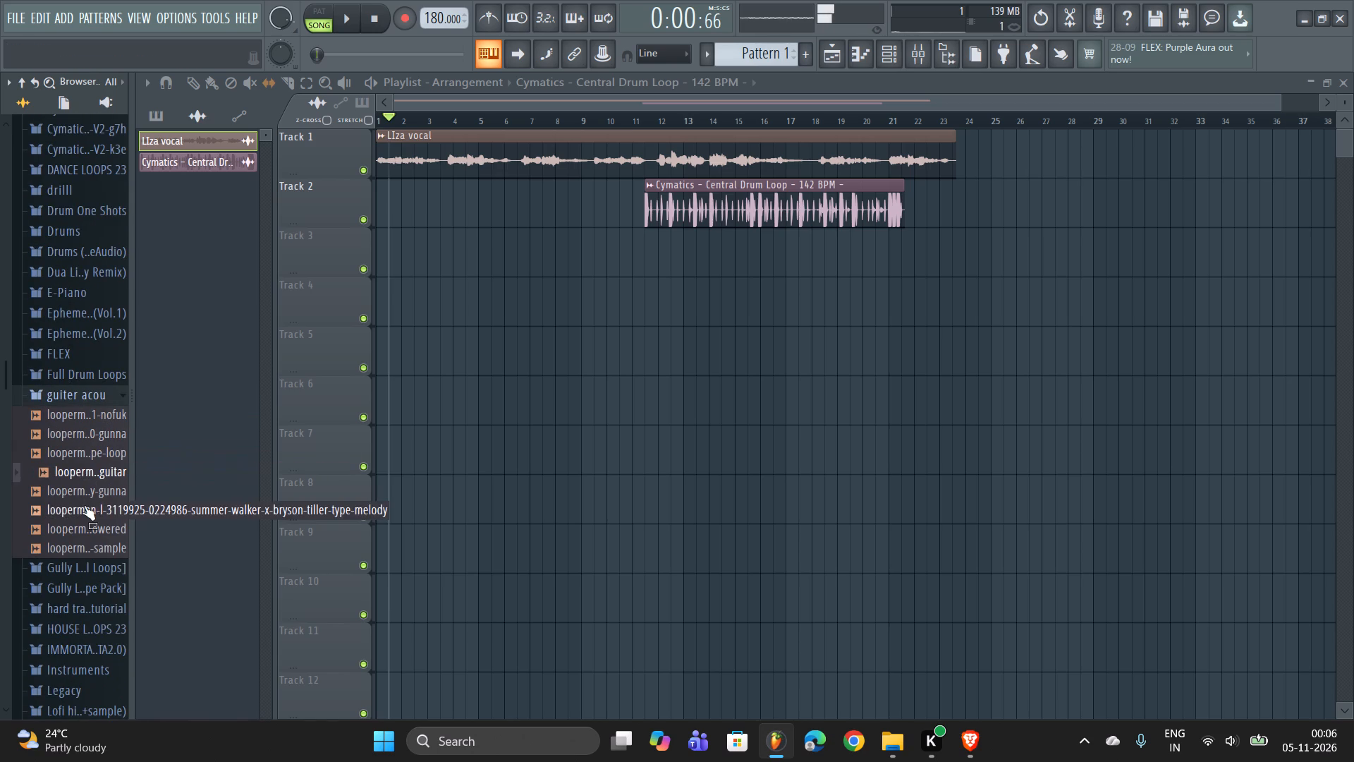
click(85, 514)
click(86, 537)
scroll(86, 537, down, 1)
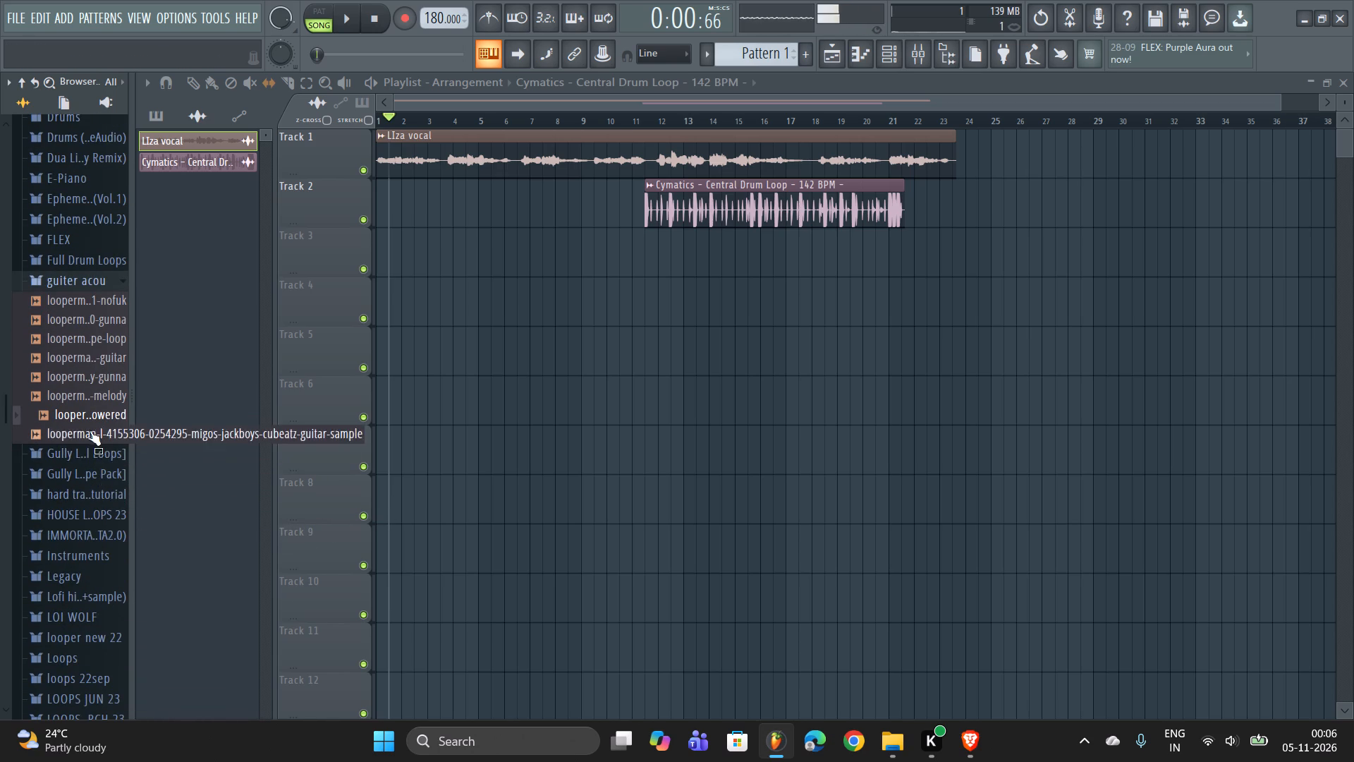
click(90, 429)
Audition the Gully Loops Bihu Beta Dhul loops, including Loop 1 at BPM 95 and Loop 2 at BPM 100.
click(86, 454)
click(87, 478)
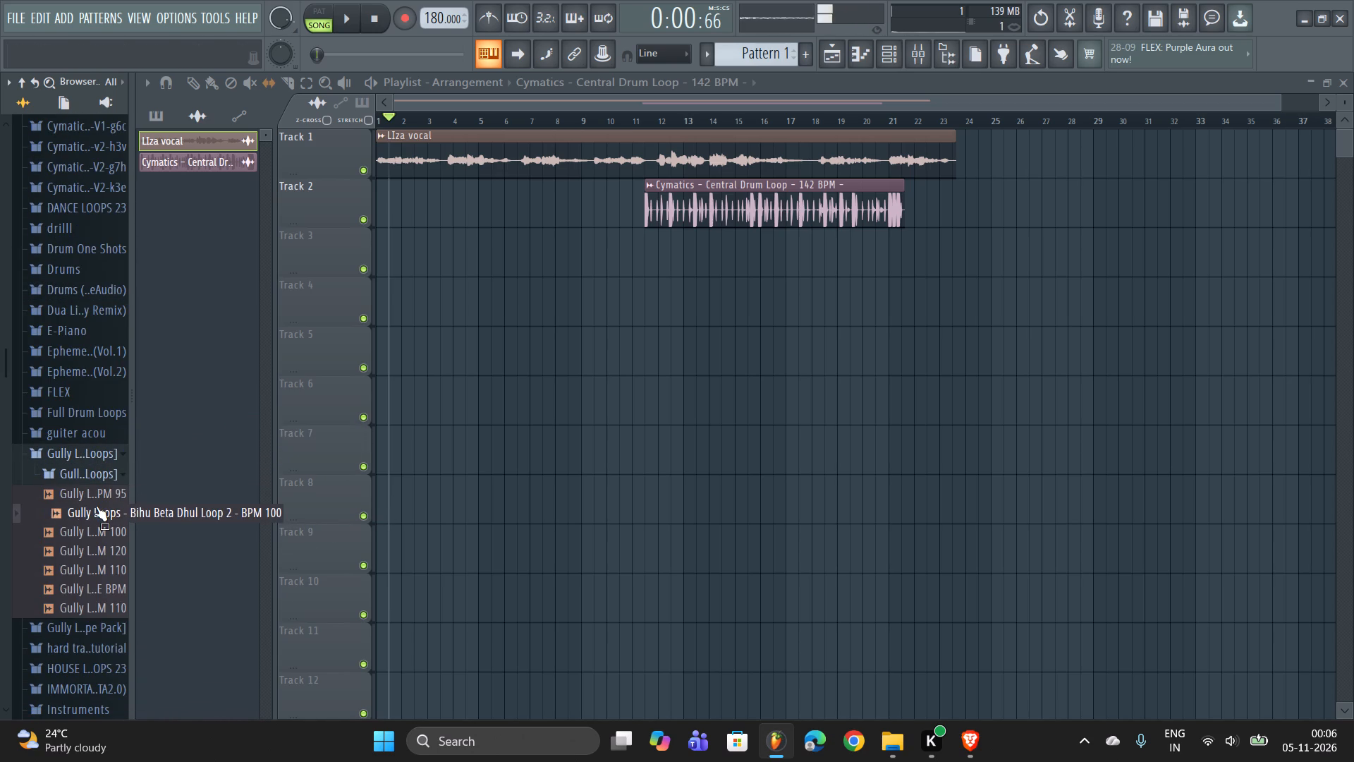
click(96, 506)
click(96, 491)
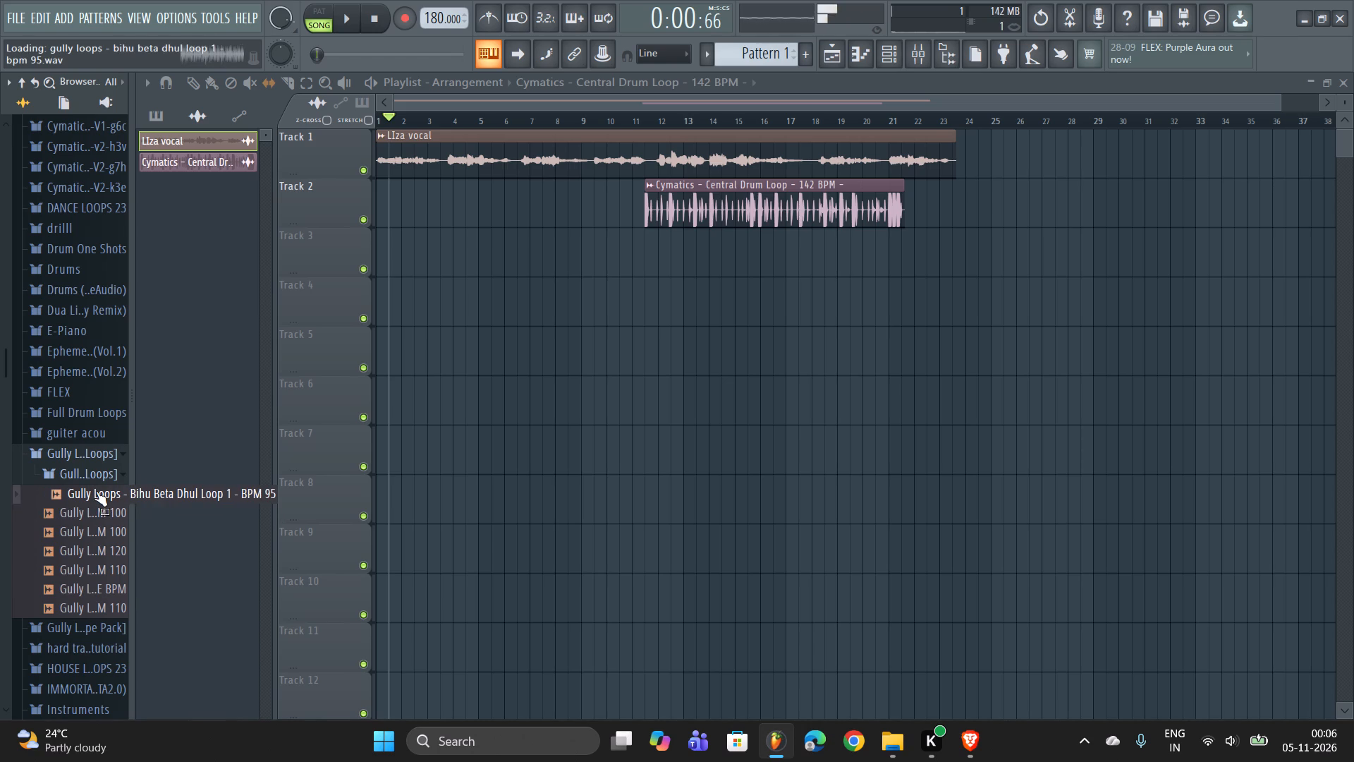
click(109, 588)
scroll(109, 587, down, 3)
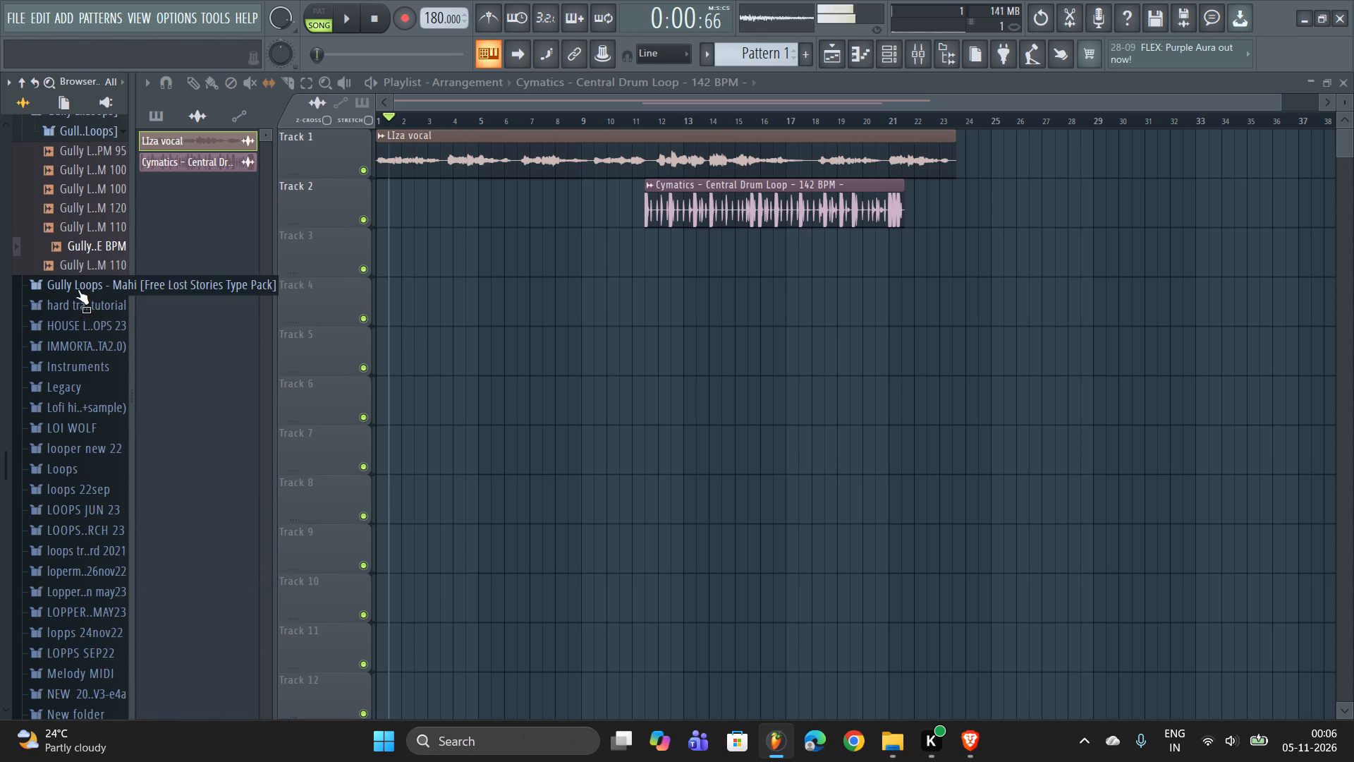
click(78, 289)
Audition the samples in the hard trap tutorial folder, including HOPEX Stabs (6), HOPEX Riser (3) and QUIX_vocal_yeah.
click(83, 334)
click(85, 371)
click(78, 545)
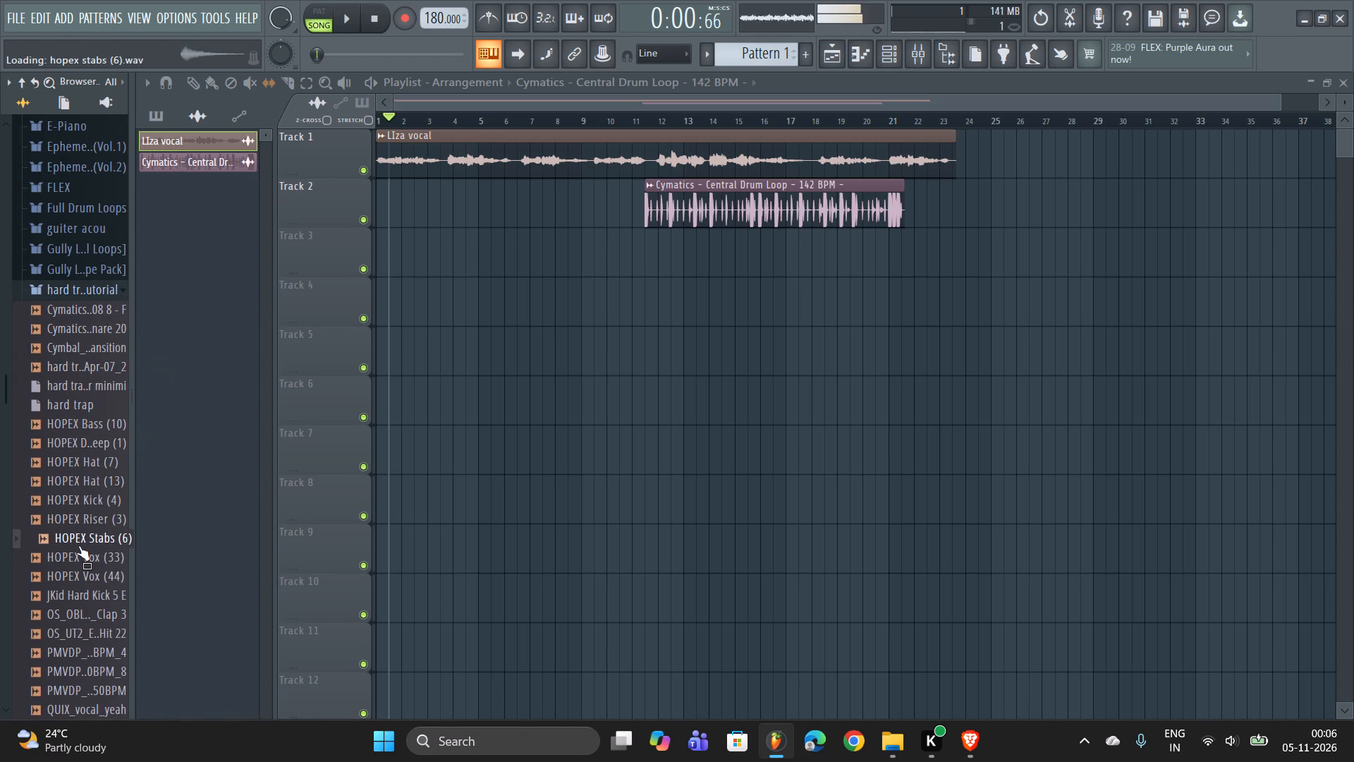
scroll(78, 545, down, 2)
click(74, 430)
click(67, 478)
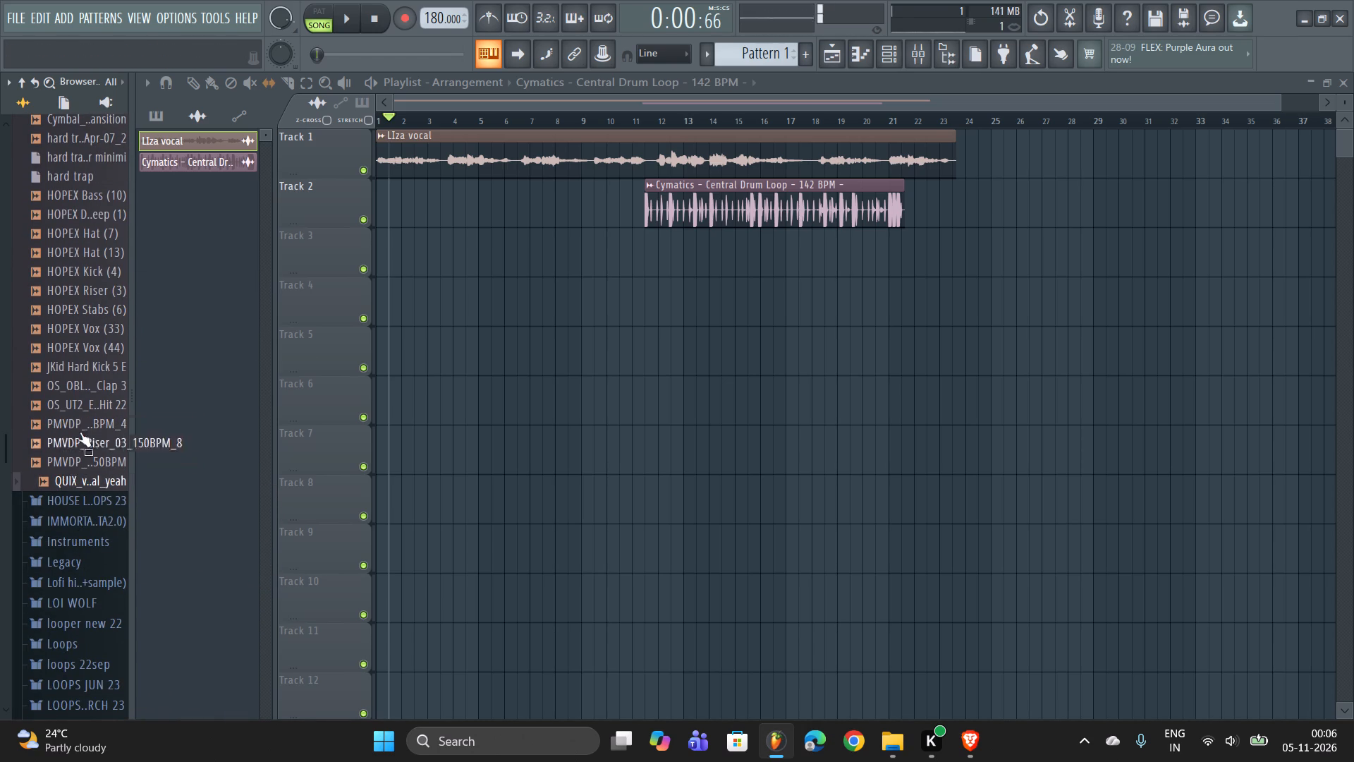
click(86, 327)
click(84, 286)
scroll(71, 373, up, 2)
scroll(70, 374, down, 1)
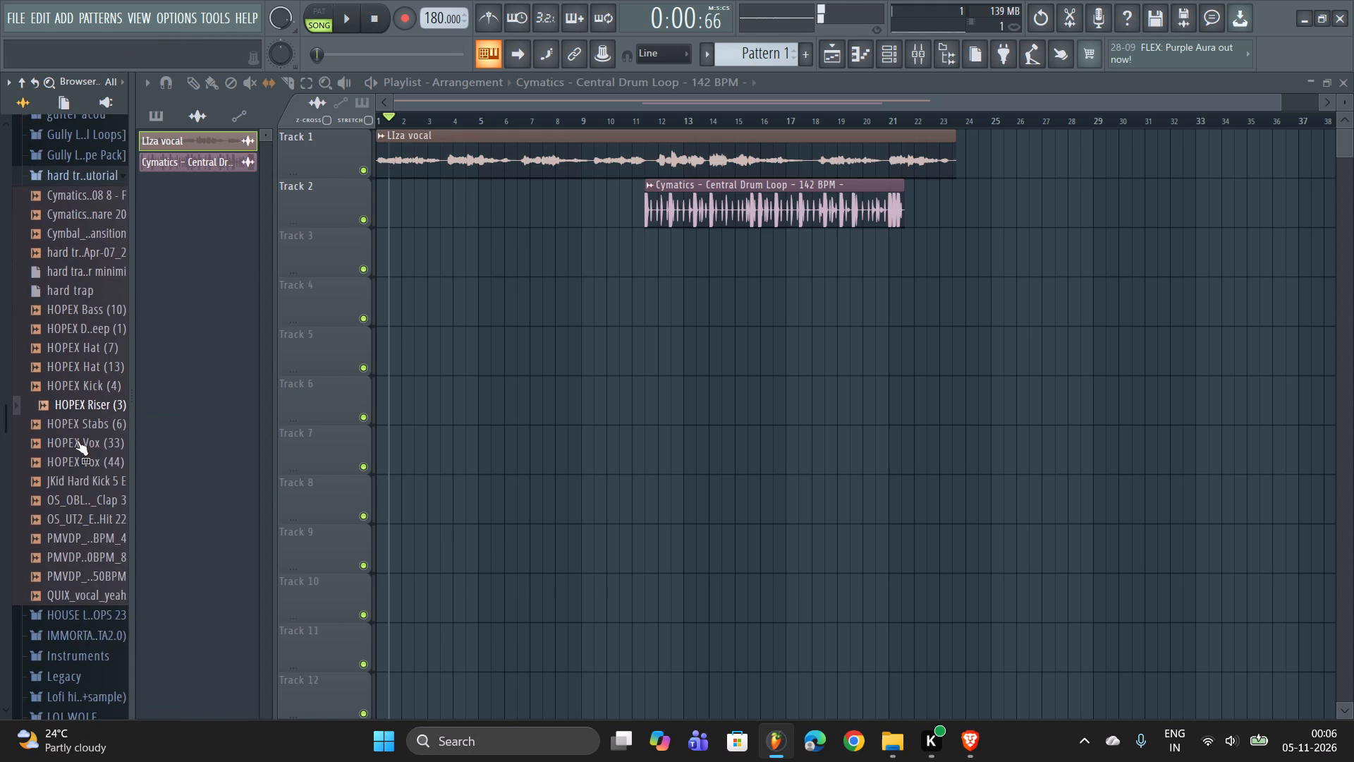
scroll(77, 445, down, 2)
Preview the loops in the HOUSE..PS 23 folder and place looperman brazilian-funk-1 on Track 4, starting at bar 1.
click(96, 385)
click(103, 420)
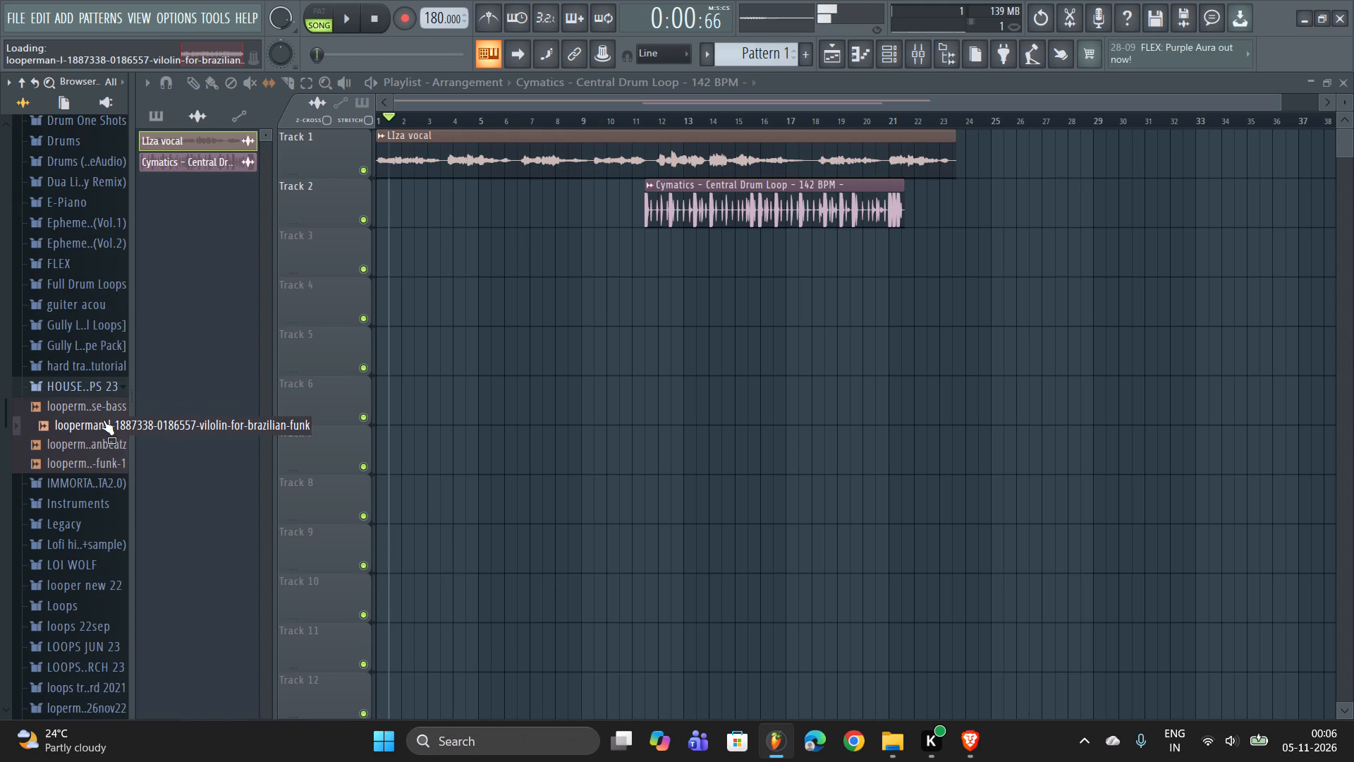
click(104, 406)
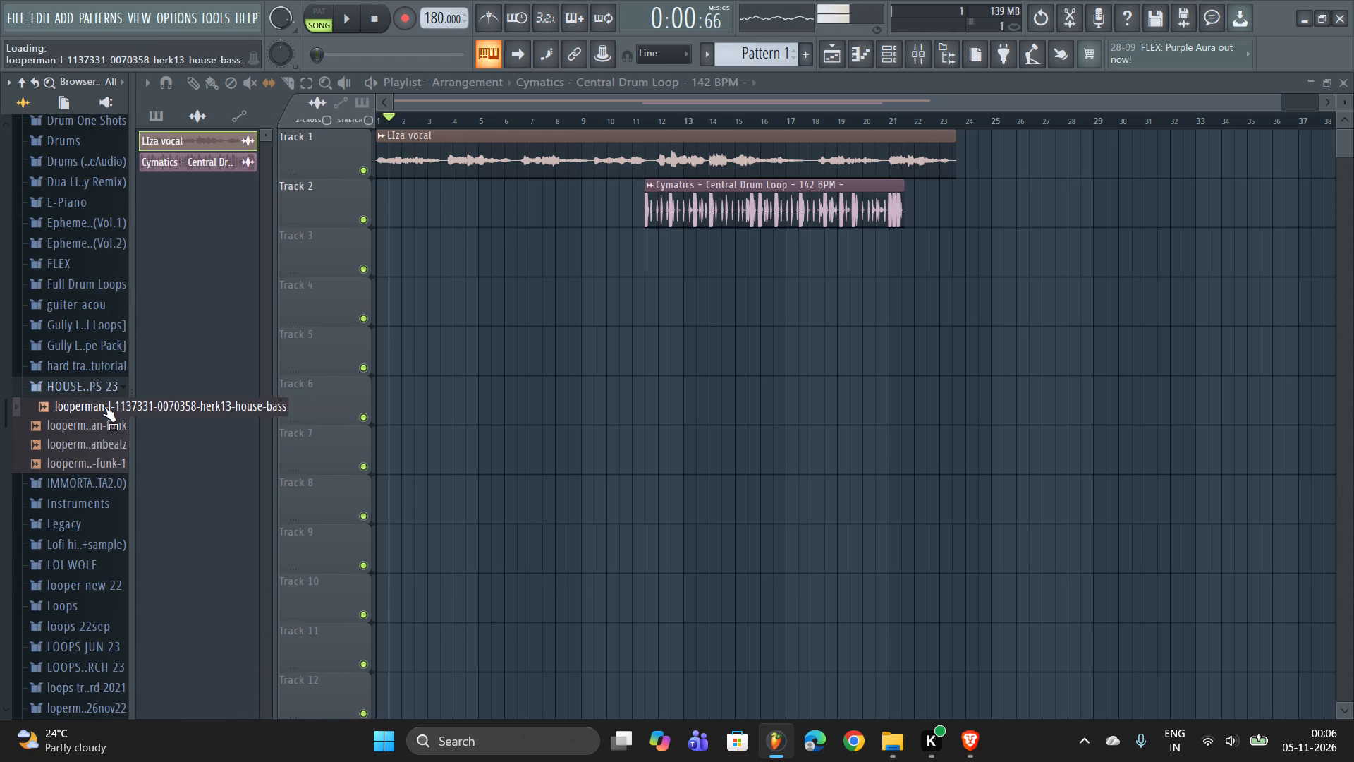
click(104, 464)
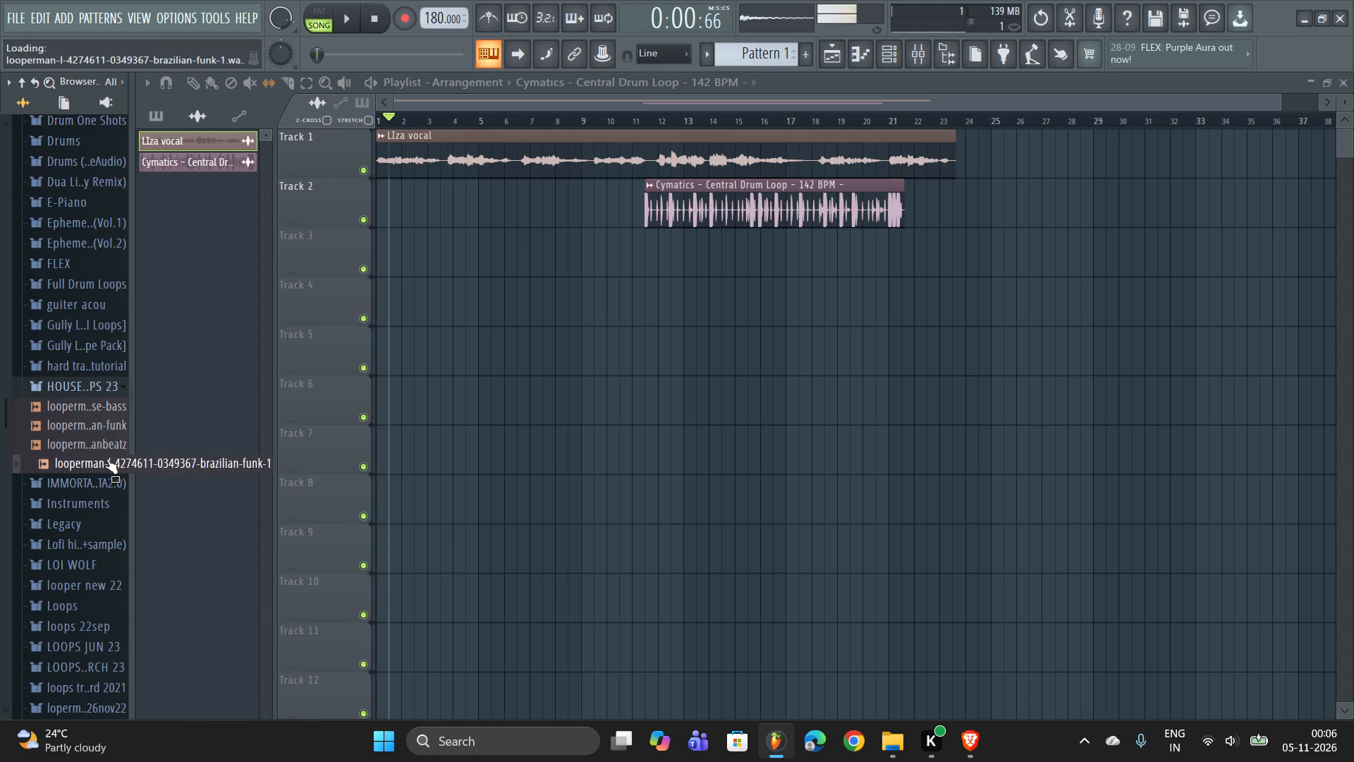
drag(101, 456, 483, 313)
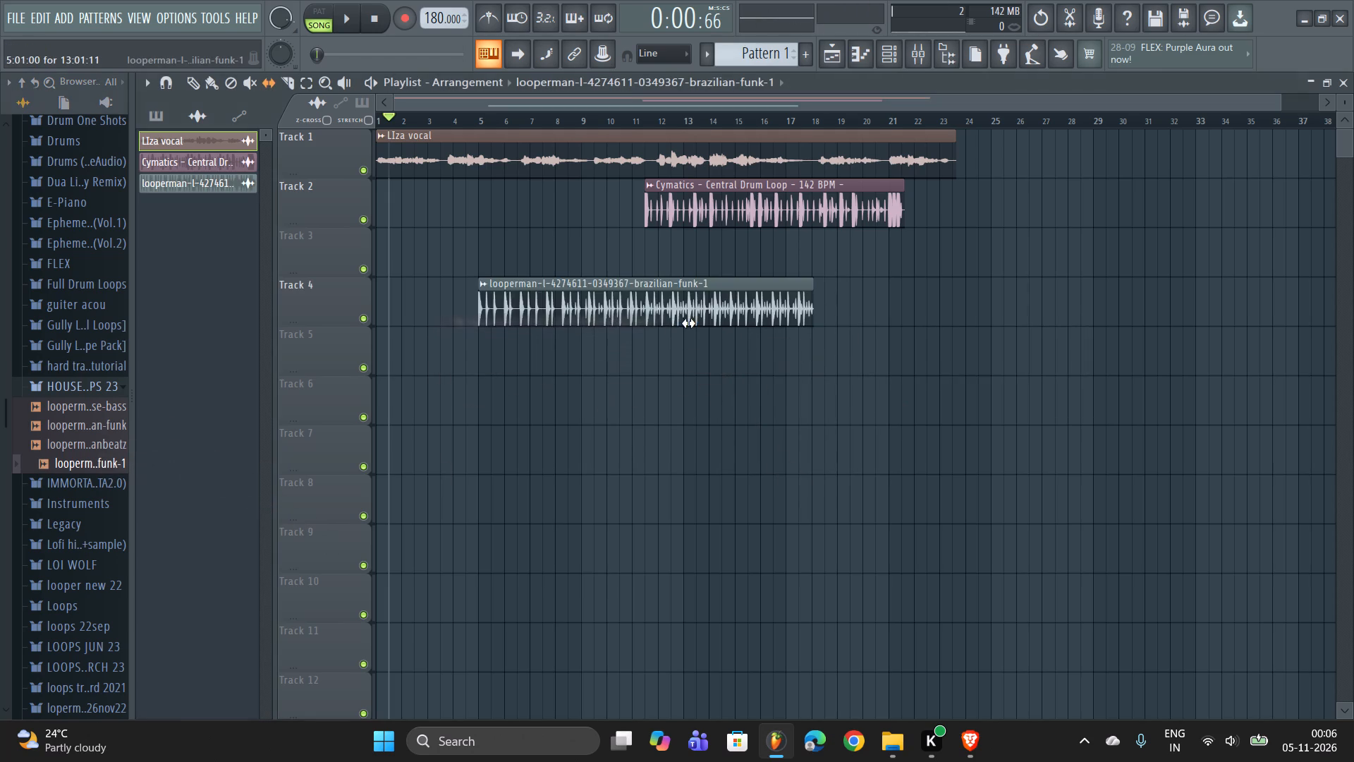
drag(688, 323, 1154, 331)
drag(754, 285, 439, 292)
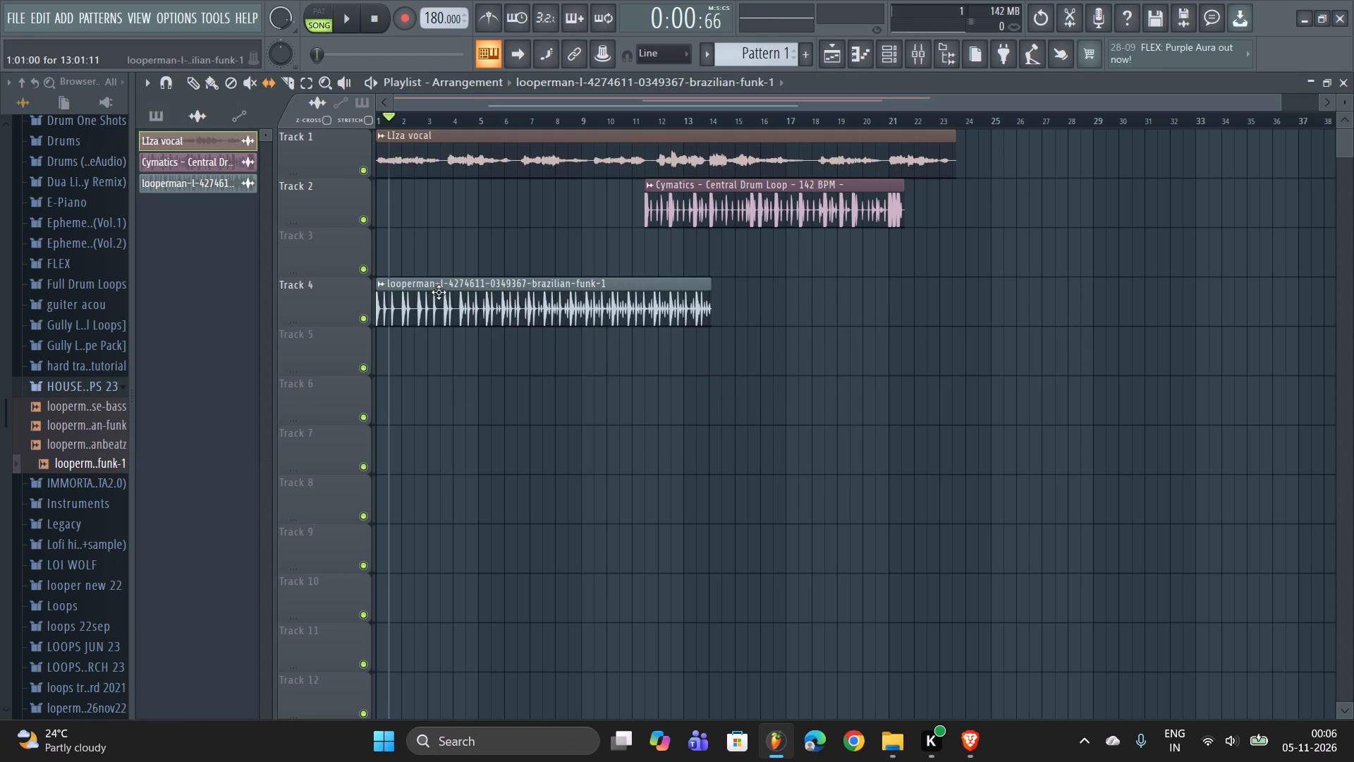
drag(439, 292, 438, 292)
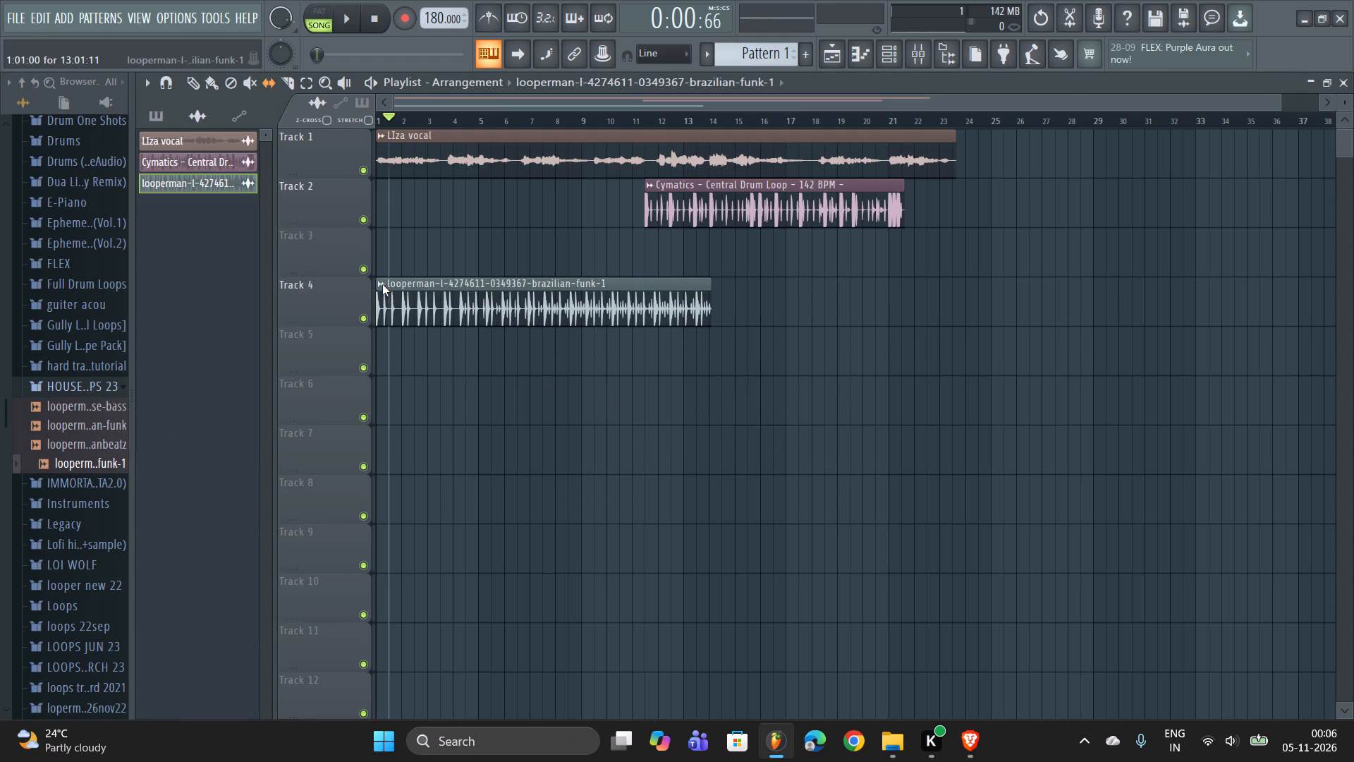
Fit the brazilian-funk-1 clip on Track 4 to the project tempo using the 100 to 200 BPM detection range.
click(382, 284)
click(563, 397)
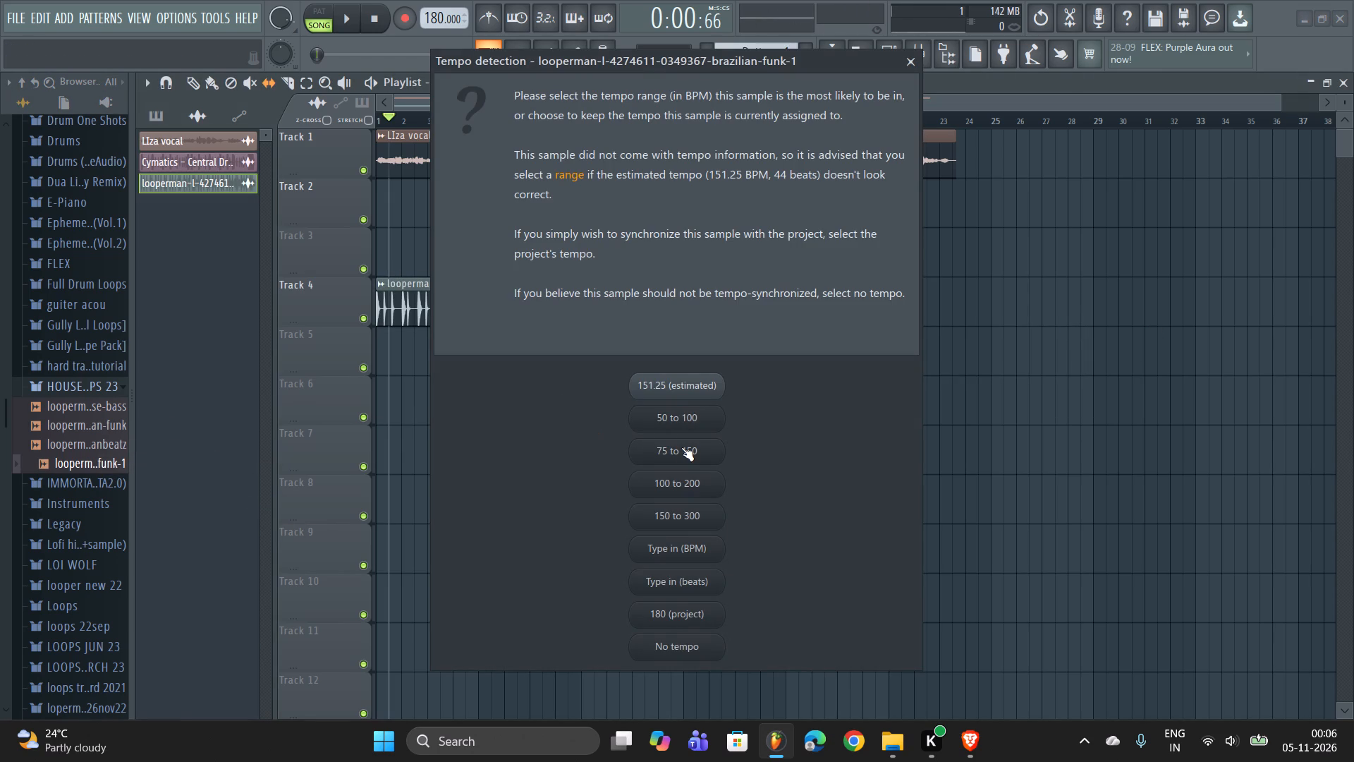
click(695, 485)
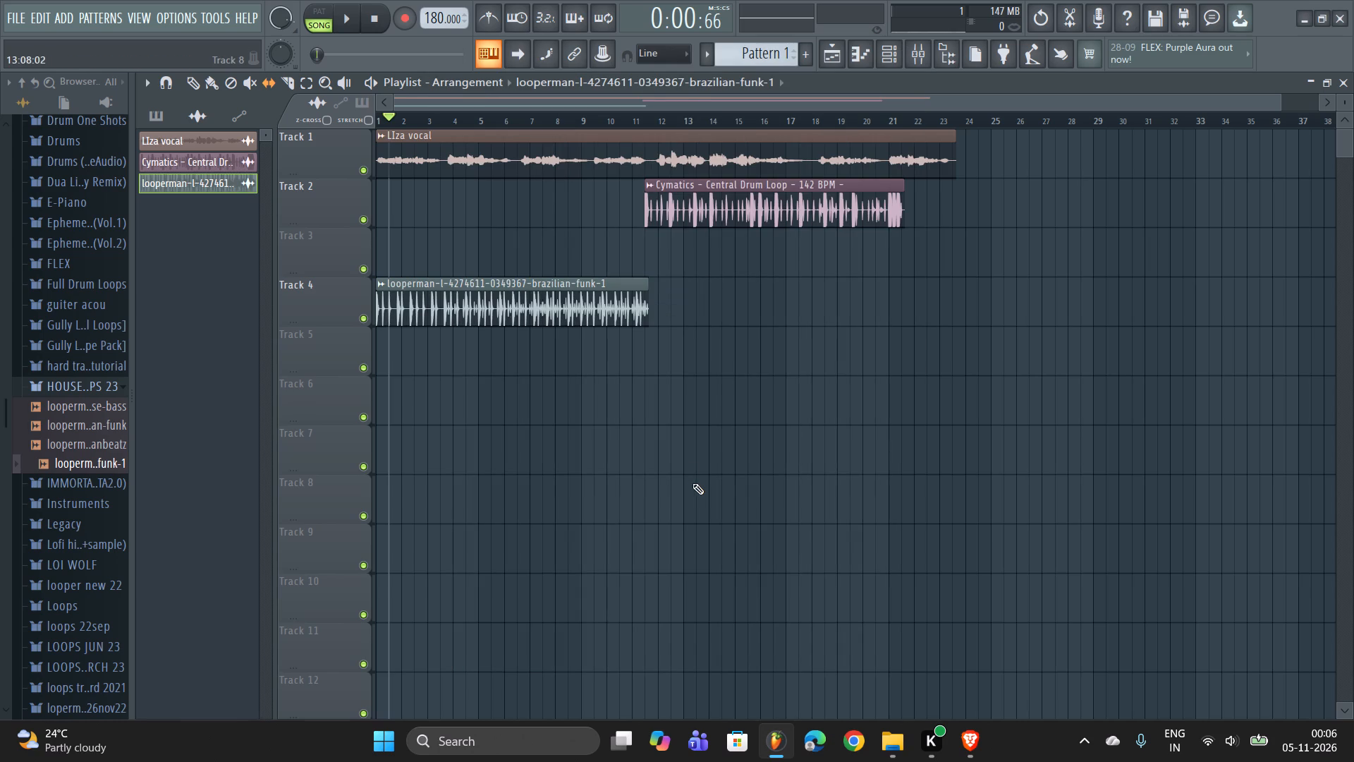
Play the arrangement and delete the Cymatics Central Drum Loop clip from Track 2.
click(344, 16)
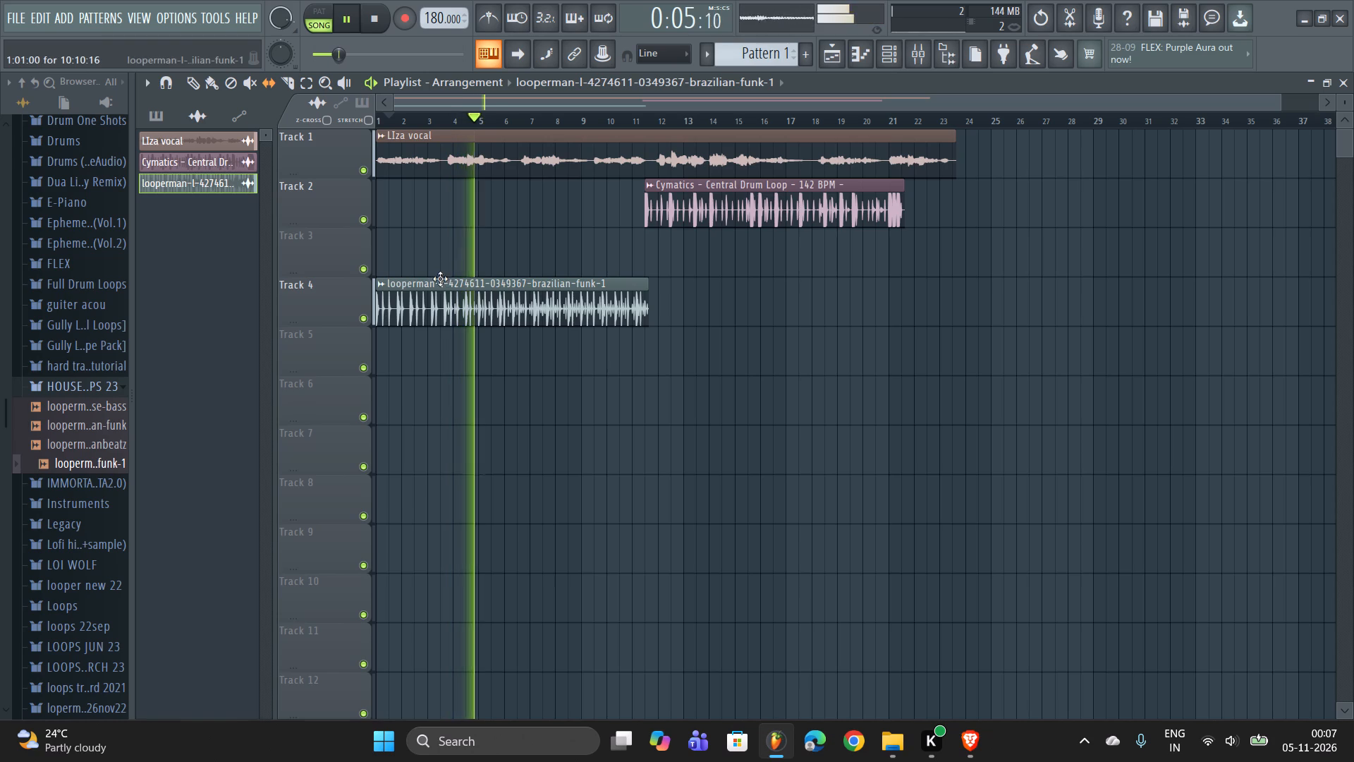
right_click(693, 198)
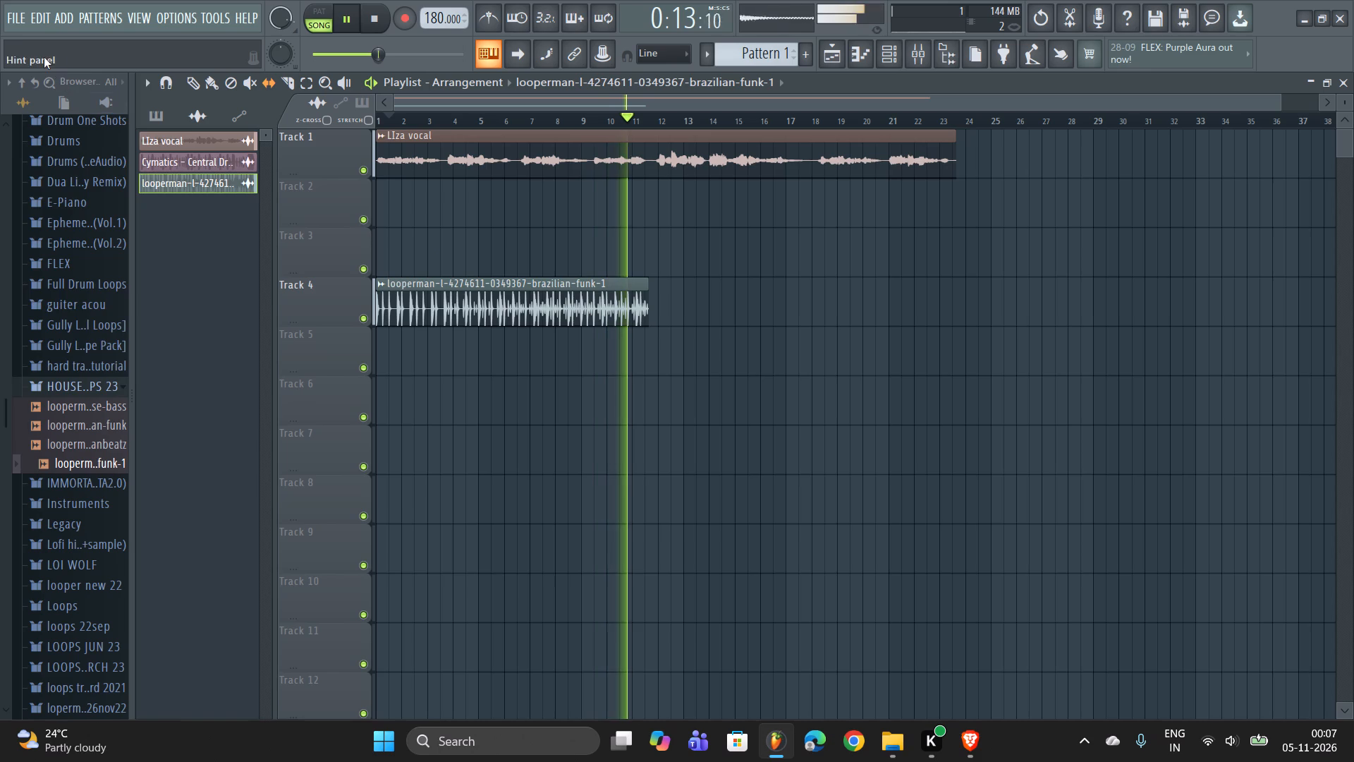
Open the recent project yeah_3.flp without saving the changes to untitled.flp.
click(10, 26)
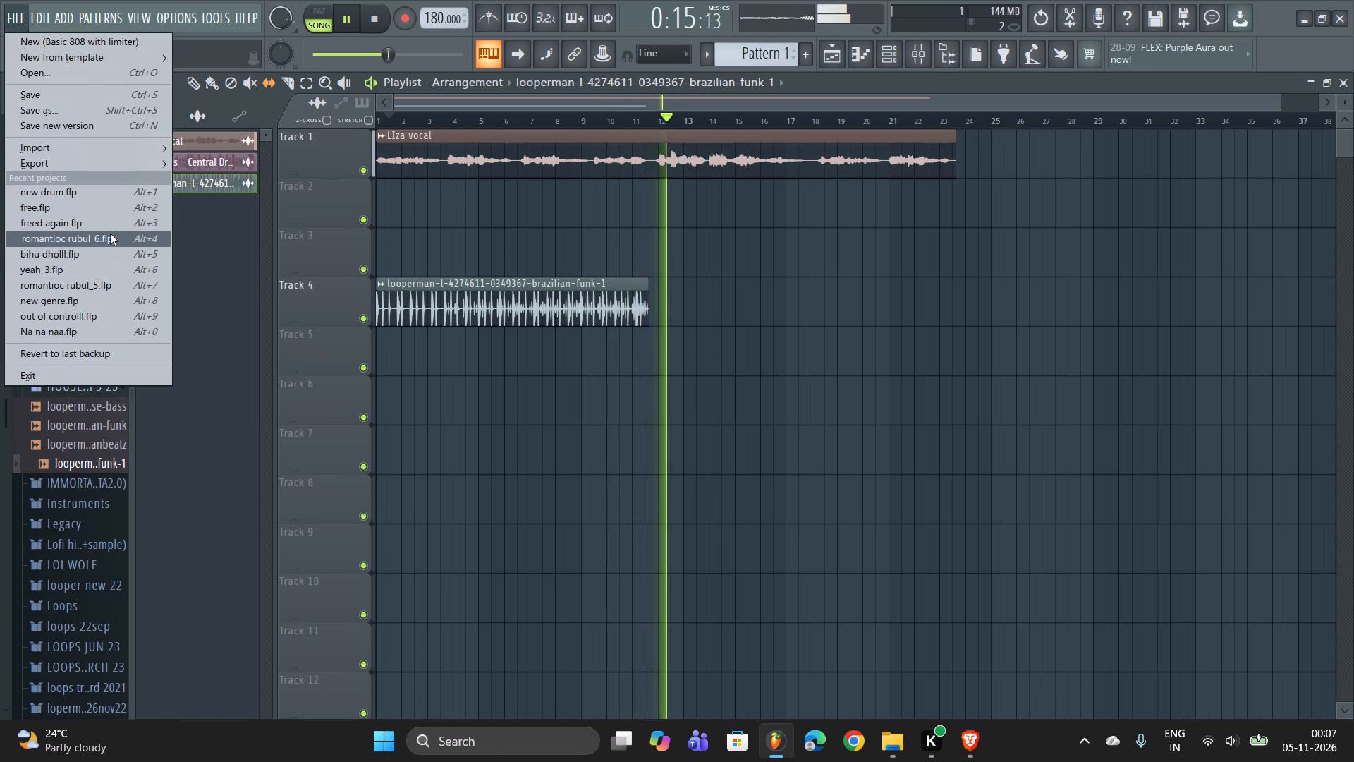
click(121, 269)
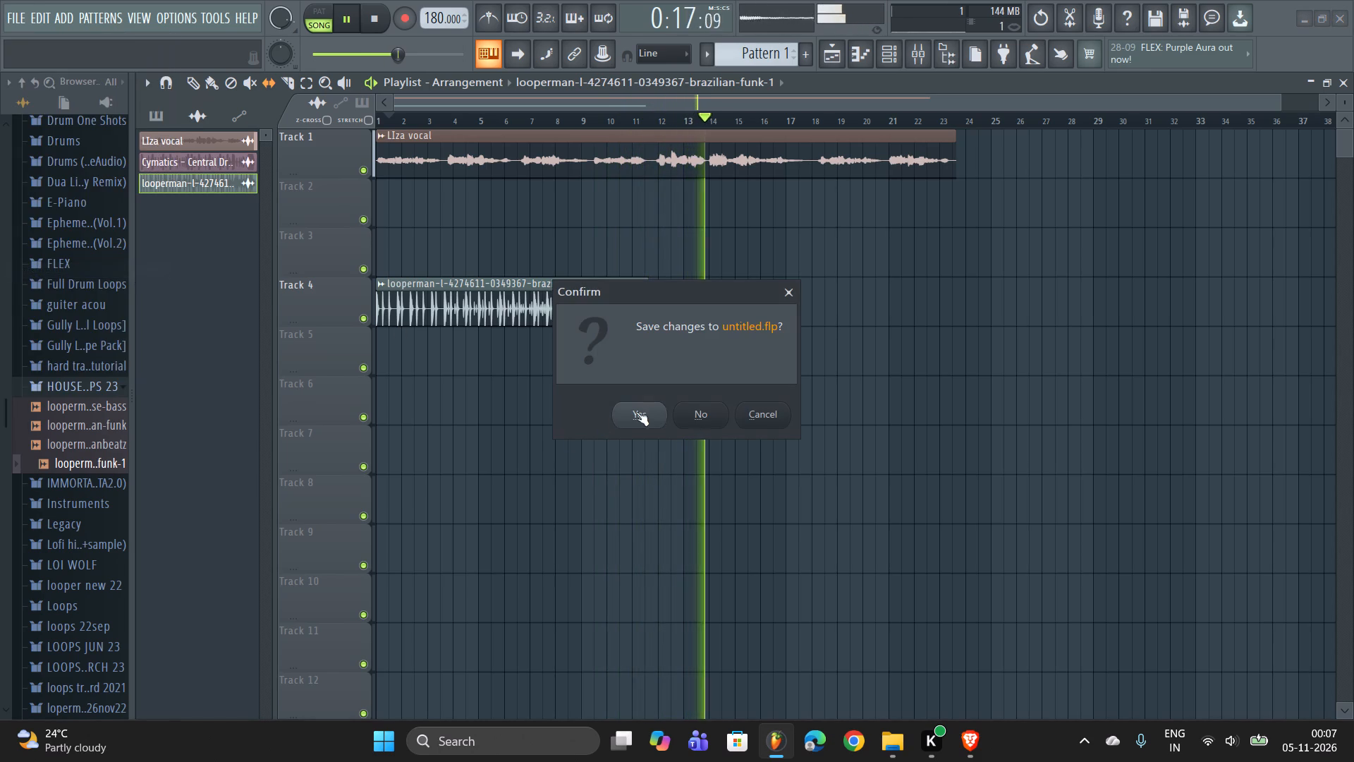
click(687, 418)
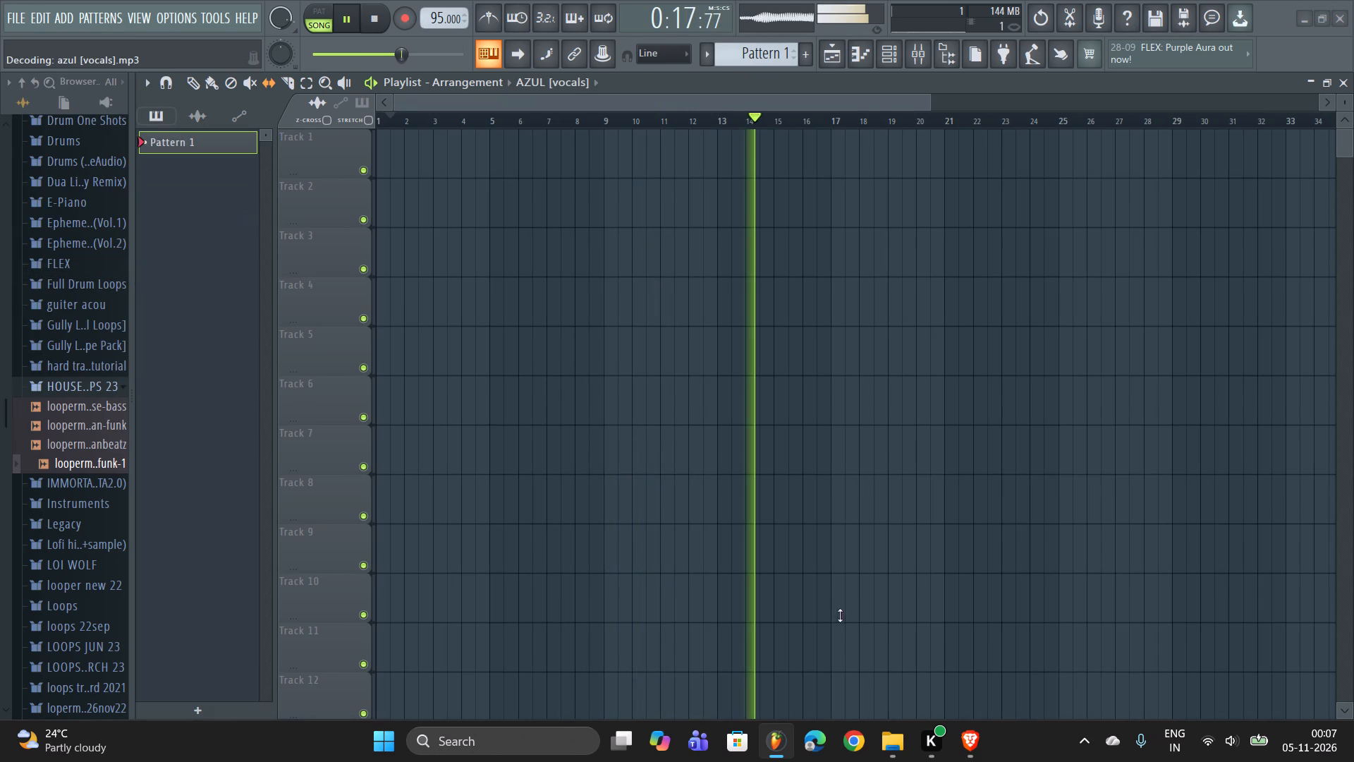
Switch to File Explorer and look through the FL Studio project files in the impotent for mix folder.
click(882, 740)
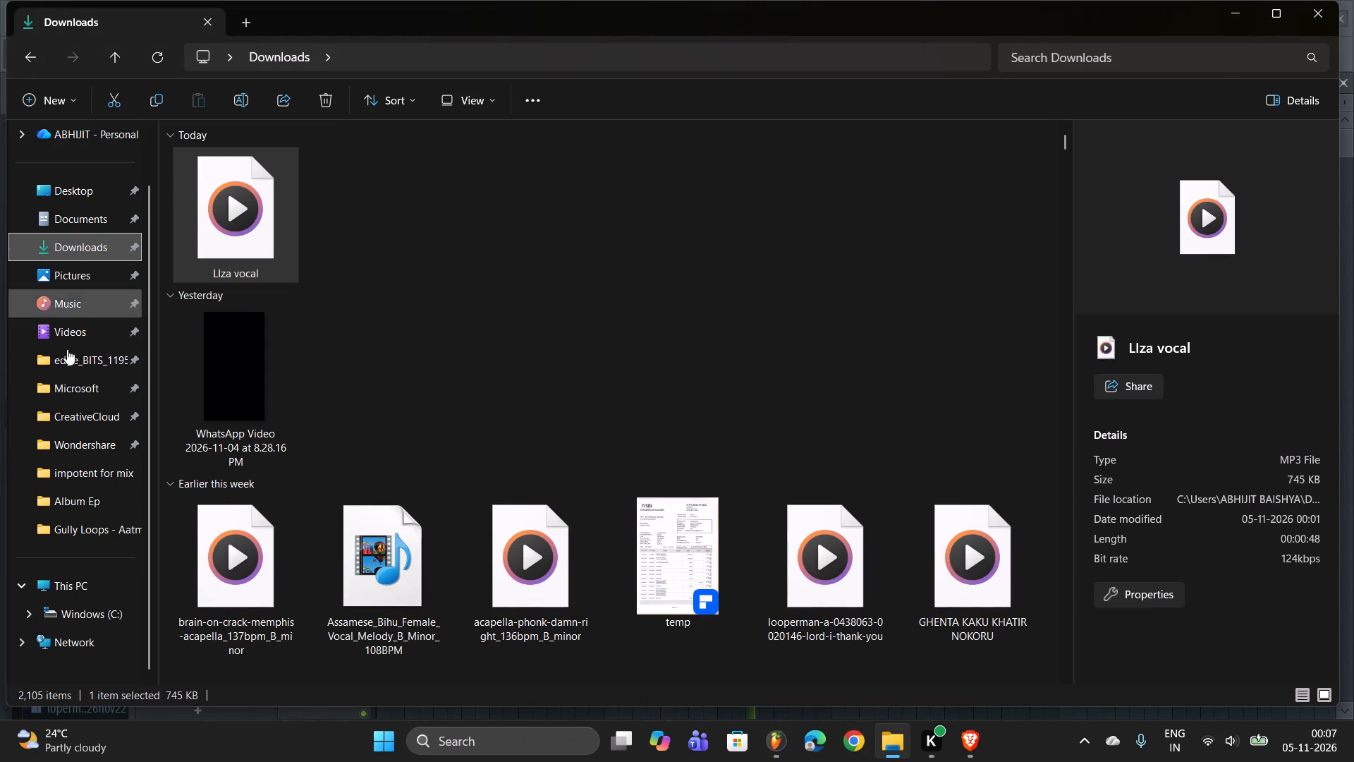
click(109, 479)
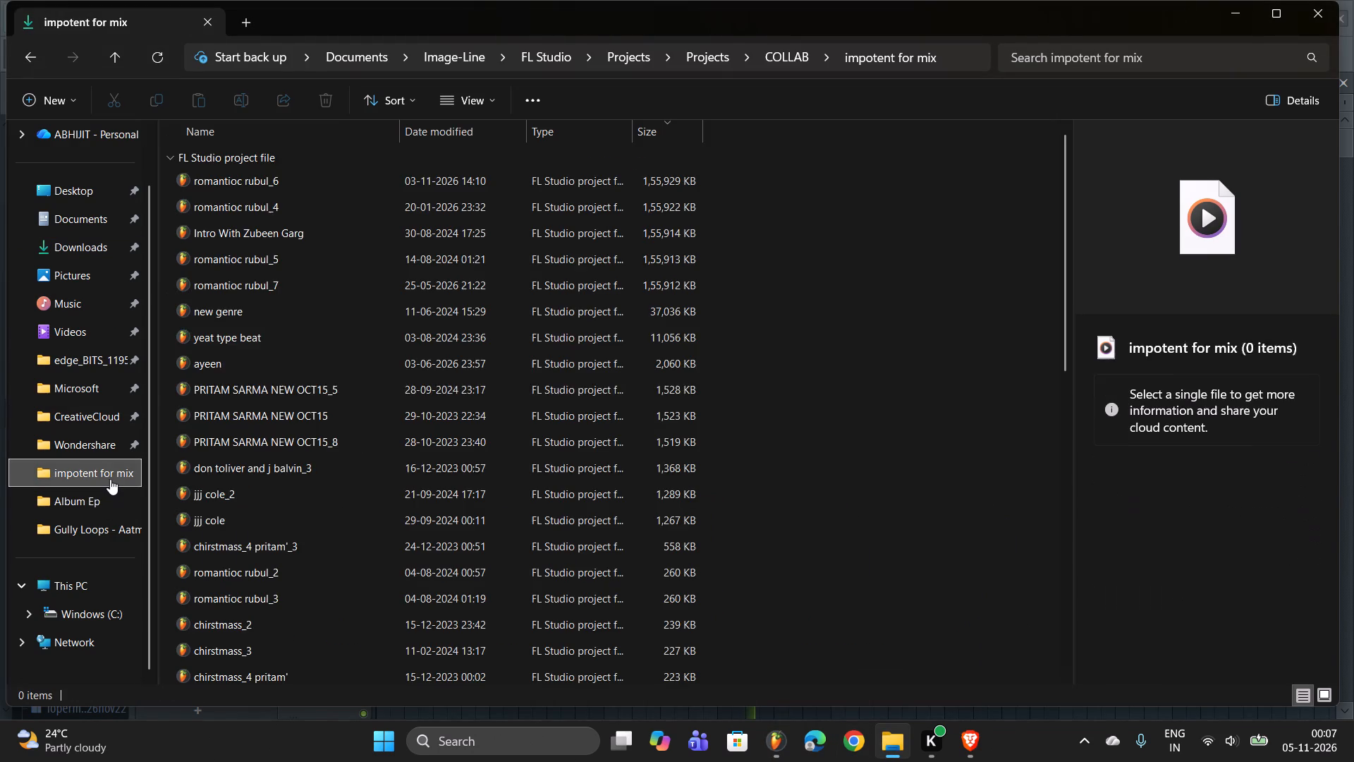
scroll(245, 312, down, 4)
scroll(245, 315, up, 9)
scroll(303, 329, down, 9)
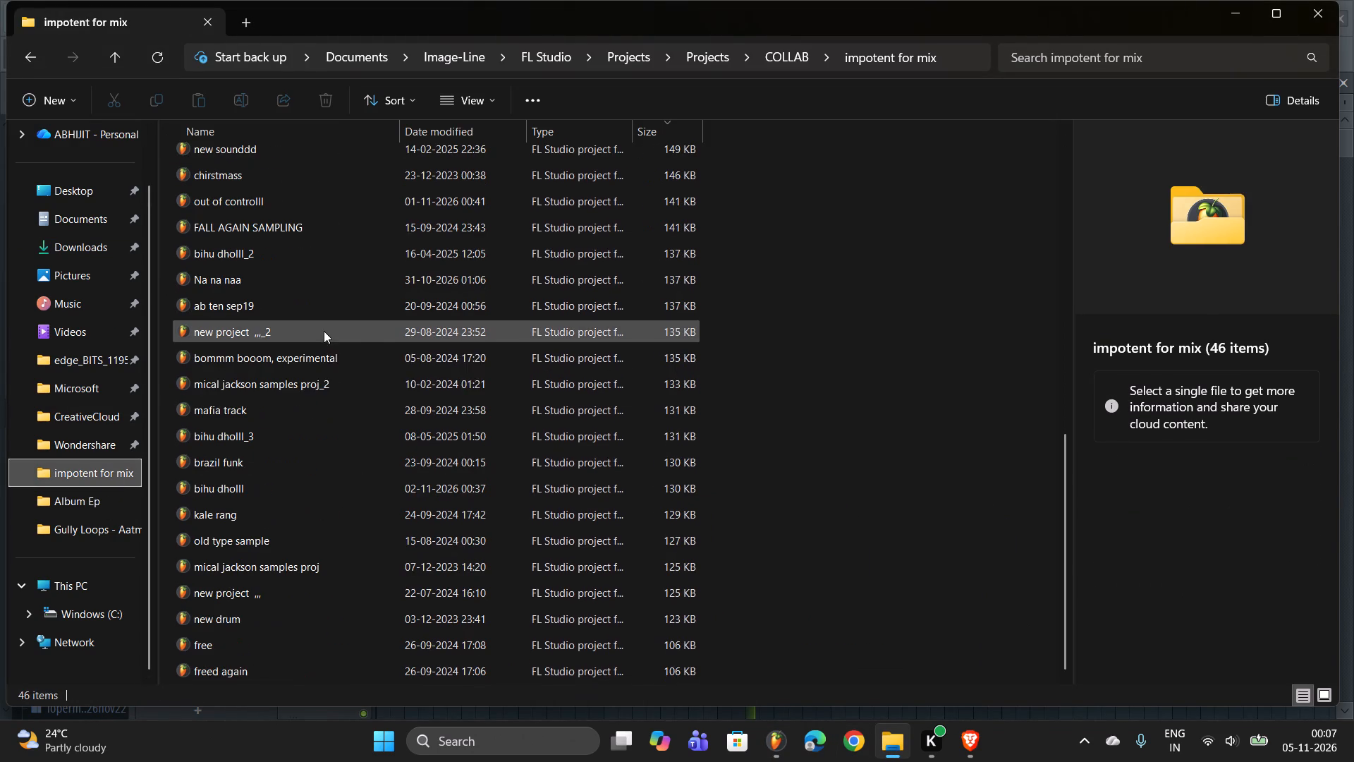
scroll(324, 331, down, 5)
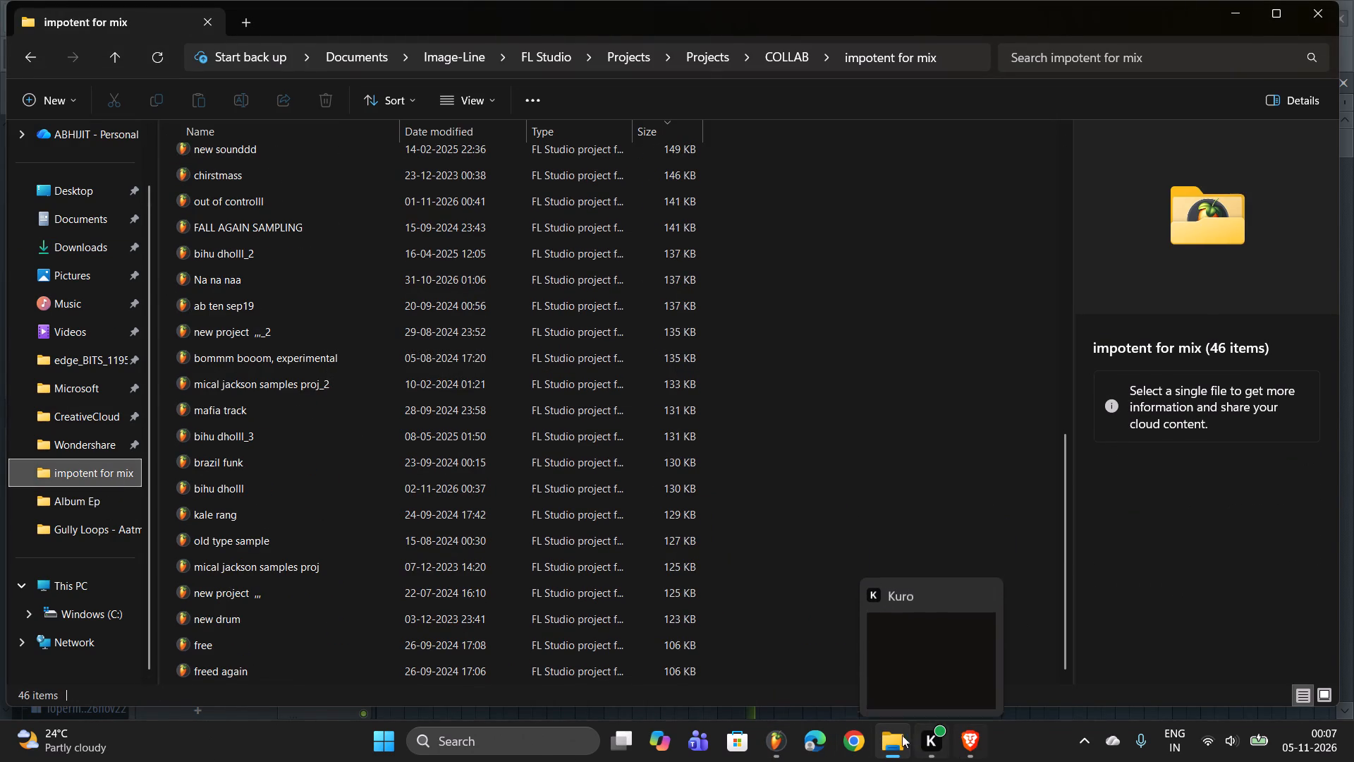
click(767, 732)
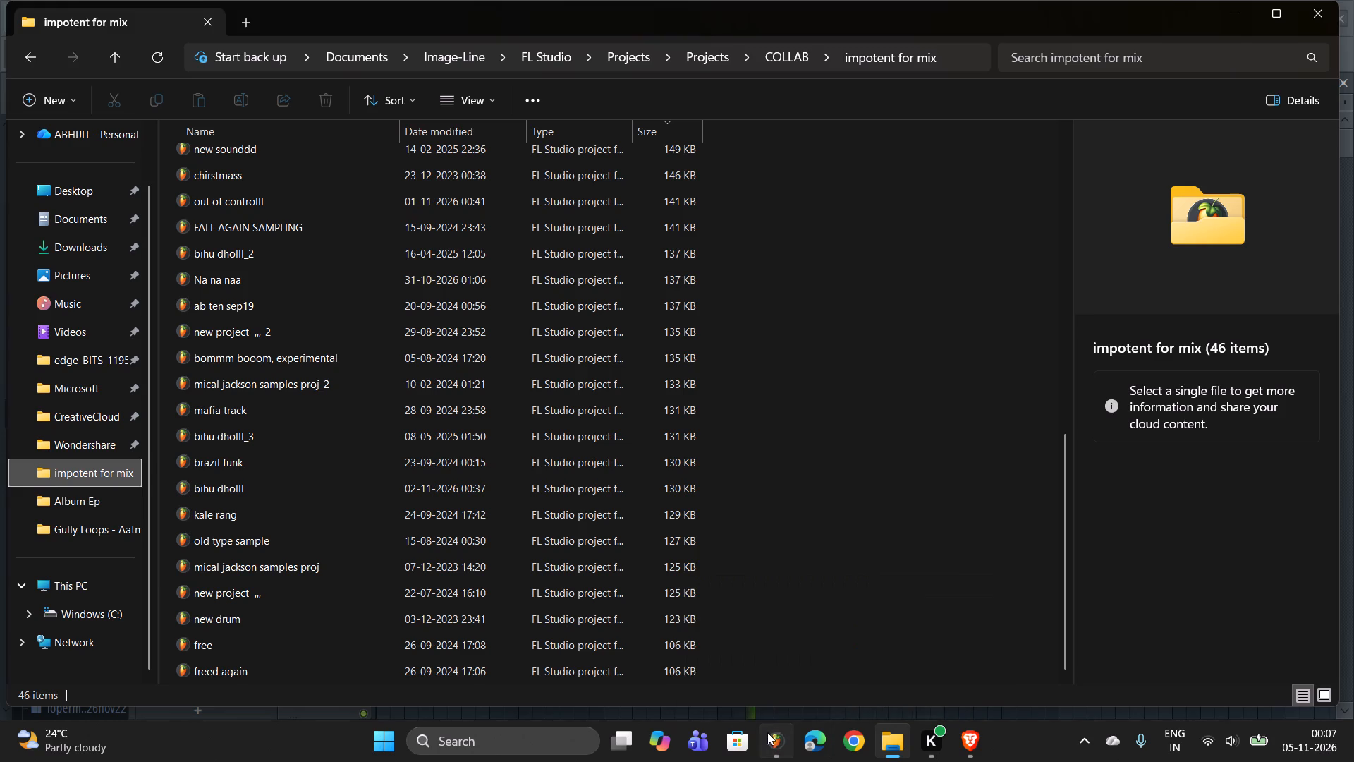
Return to the yeah_3.flp project and play the arrangement from bar 14, looking through the tracks down to Track 24.
click(1236, 11)
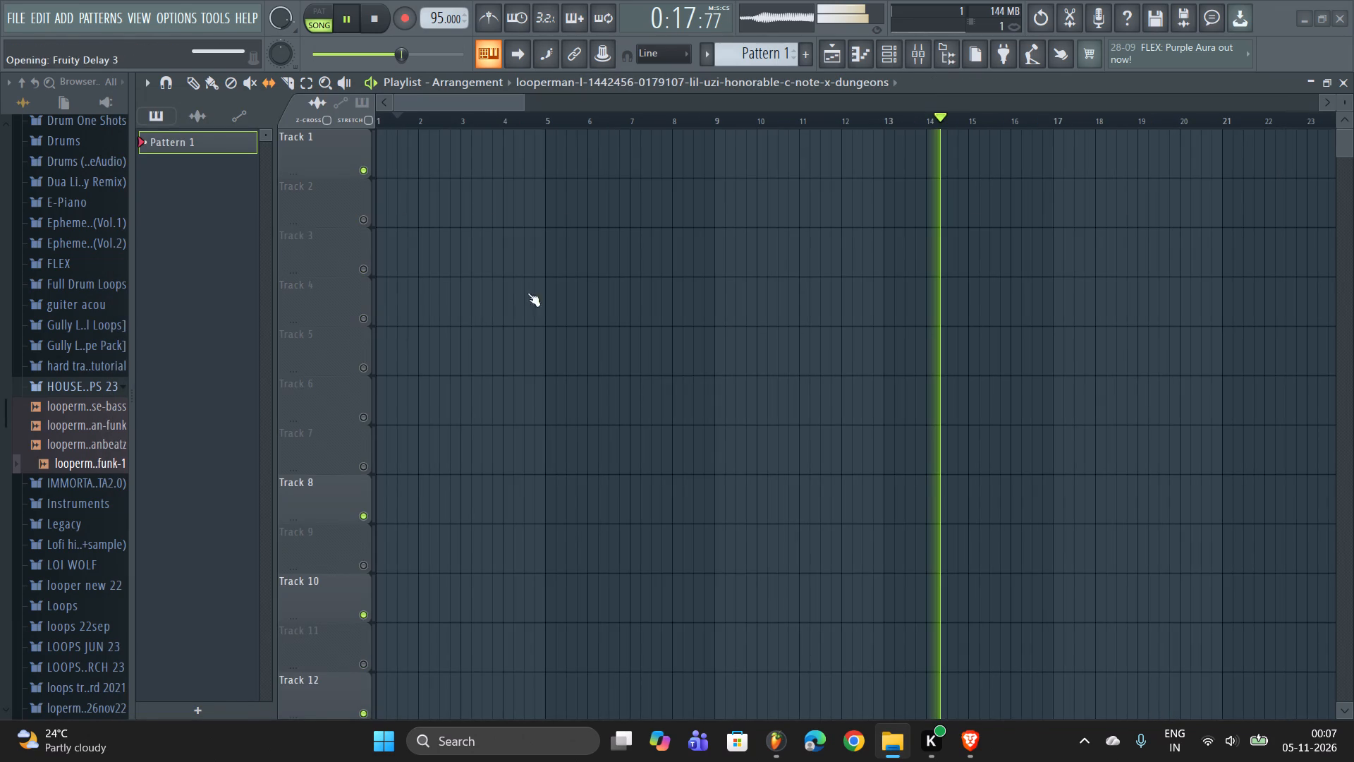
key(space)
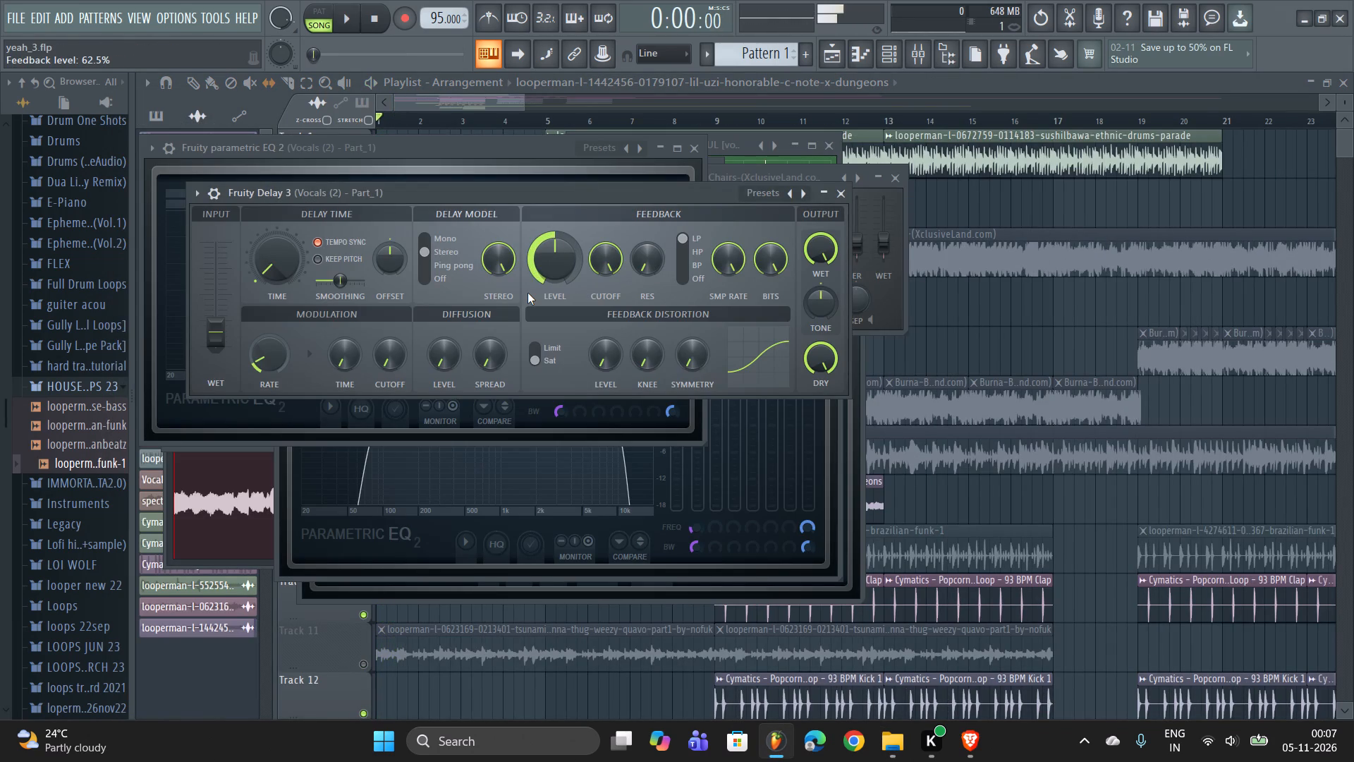
click(939, 122)
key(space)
scroll(872, 265, down, 2)
scroll(870, 270, up, 2)
scroll(851, 475, down, 5)
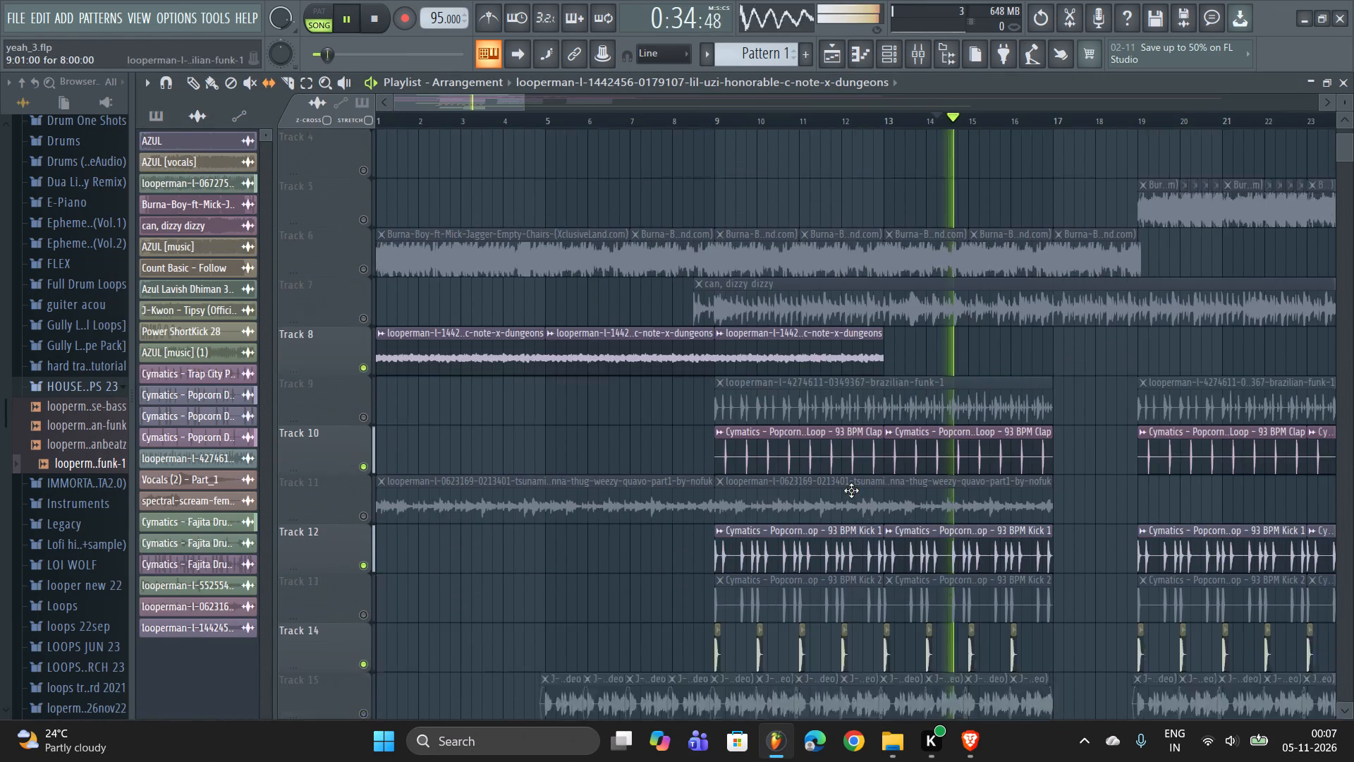
scroll(855, 489, down, 3)
scroll(902, 538, down, 4)
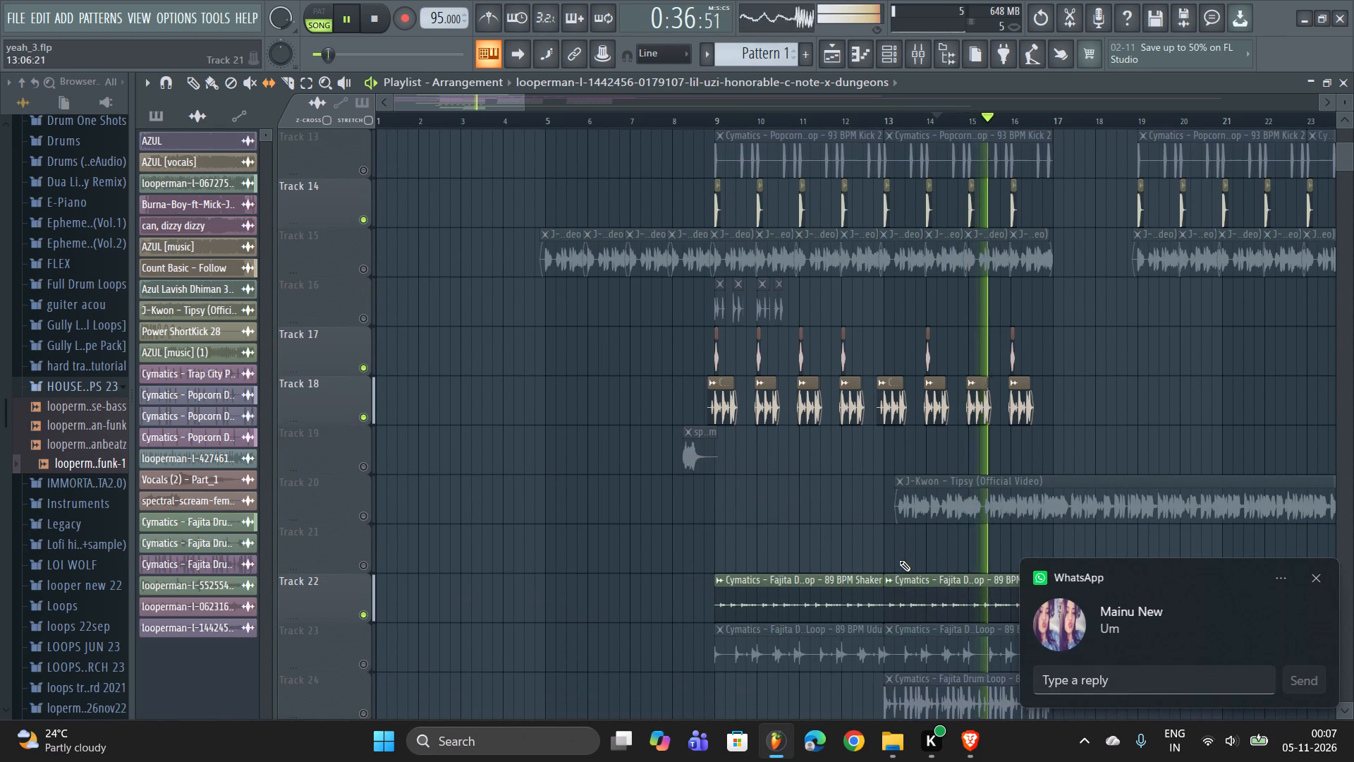
Bring the LIza vocal MP3 from the Downloads folder into the playlist and place it on Track 21, starting at bar 1.
click(891, 743)
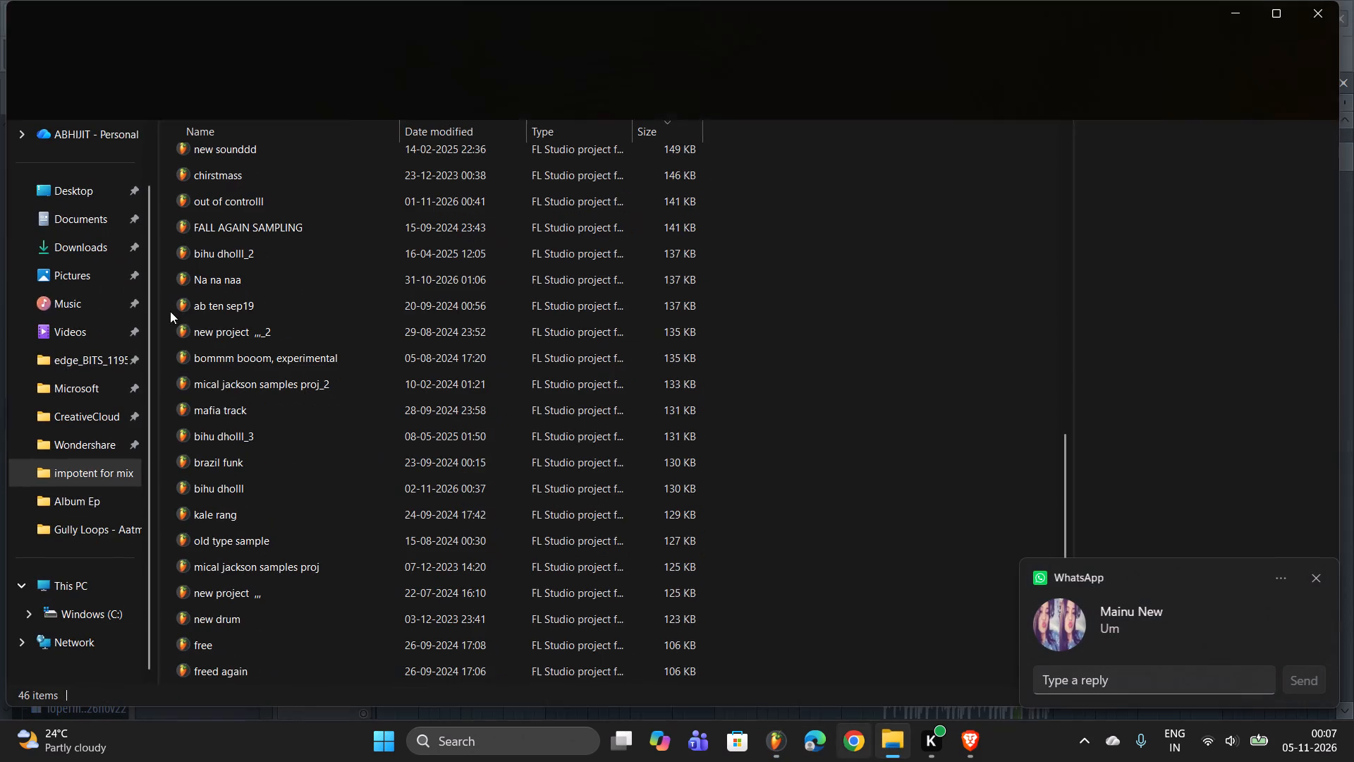
click(78, 252)
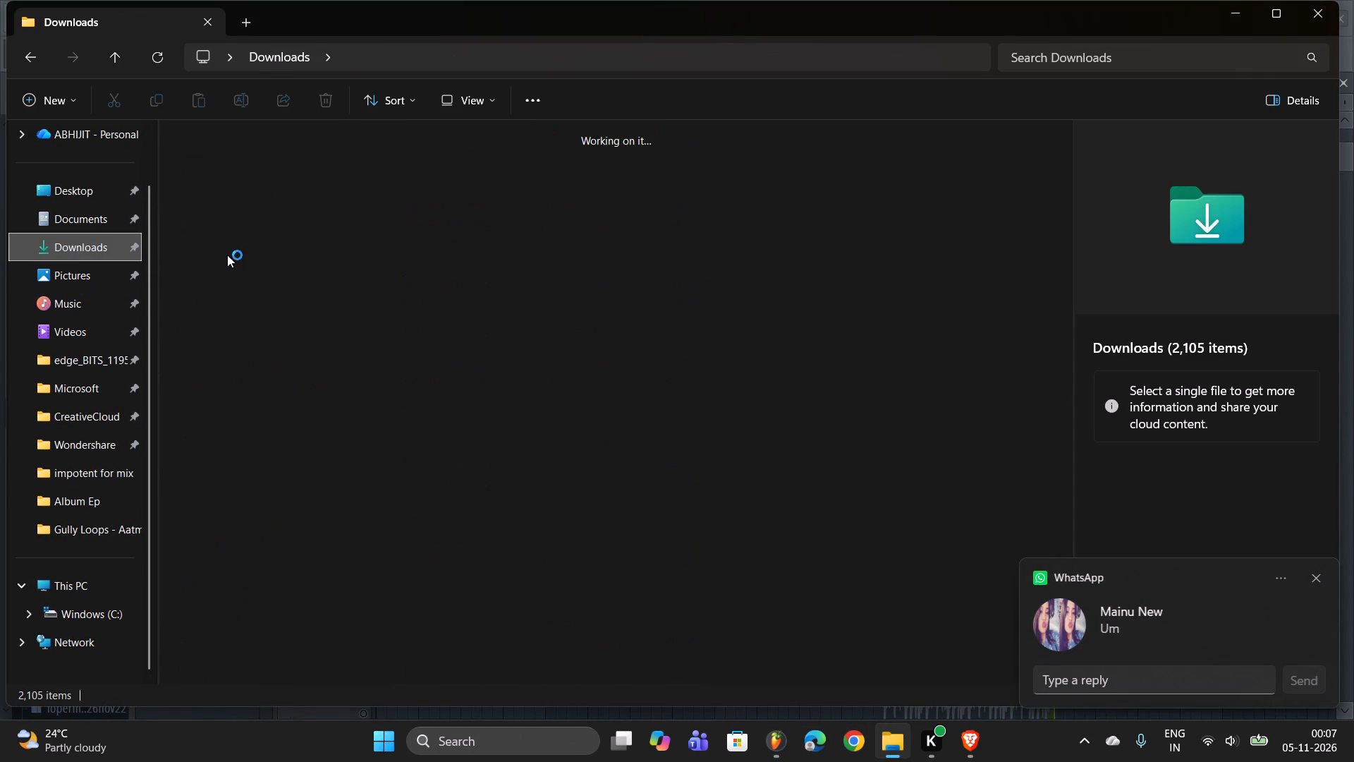
drag(217, 212, 492, 373)
key(alt+Tab)
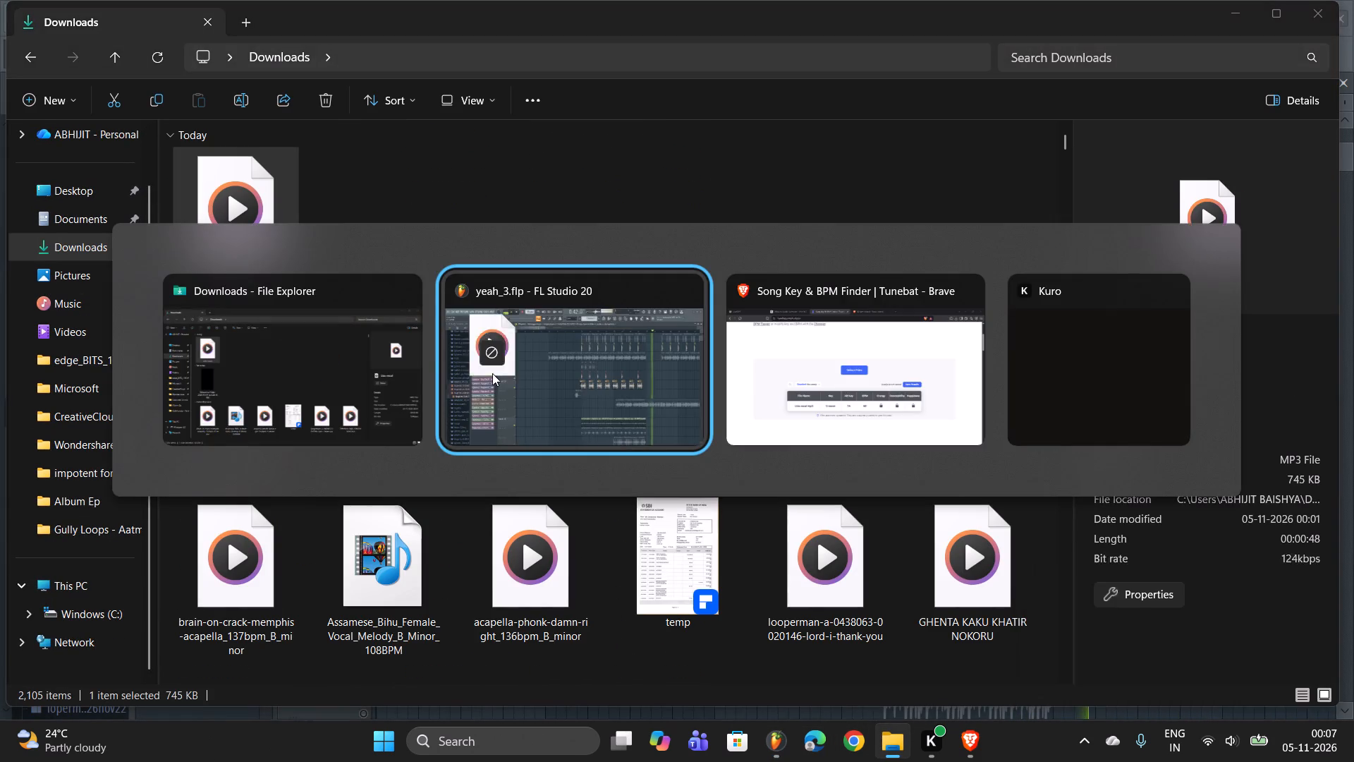
drag(492, 373, 432, 461)
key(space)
drag(481, 446, 418, 606)
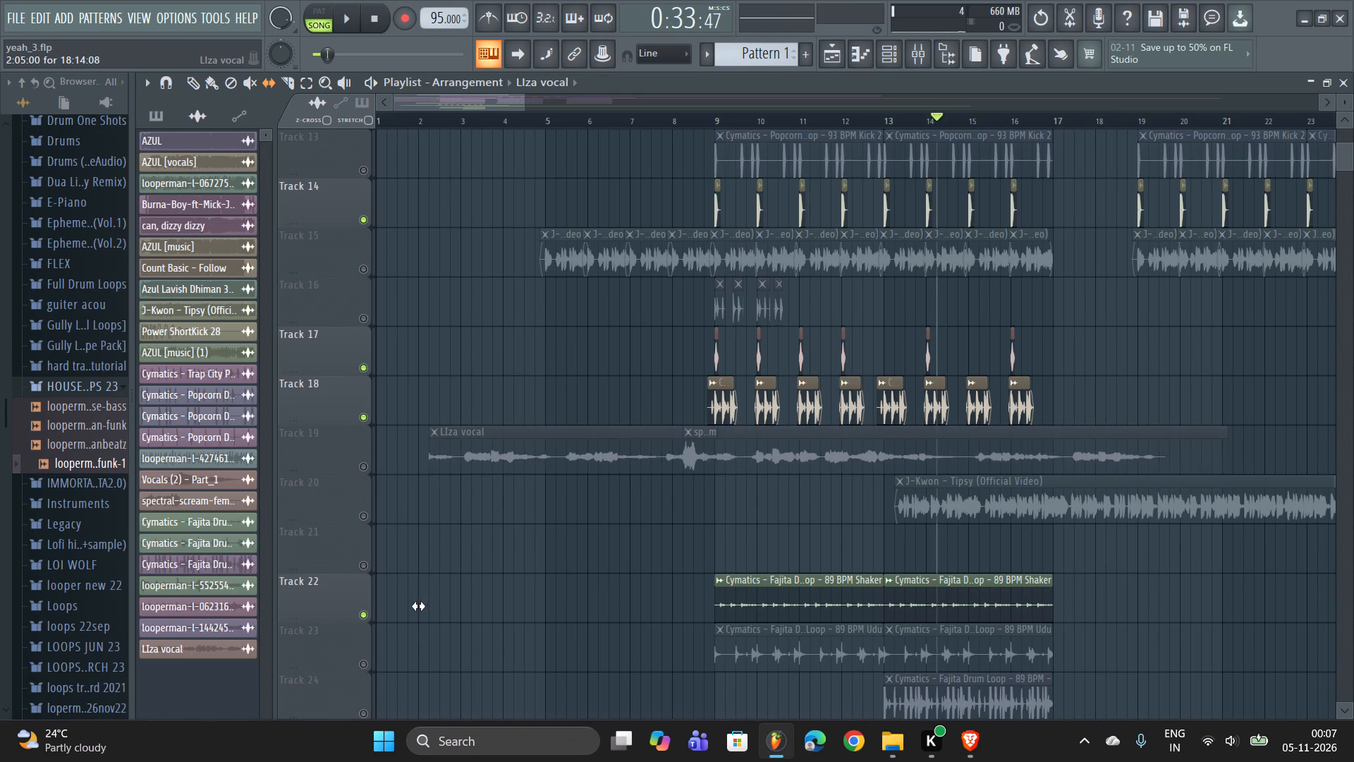
drag(418, 606, 743, 574)
drag(482, 433, 424, 569)
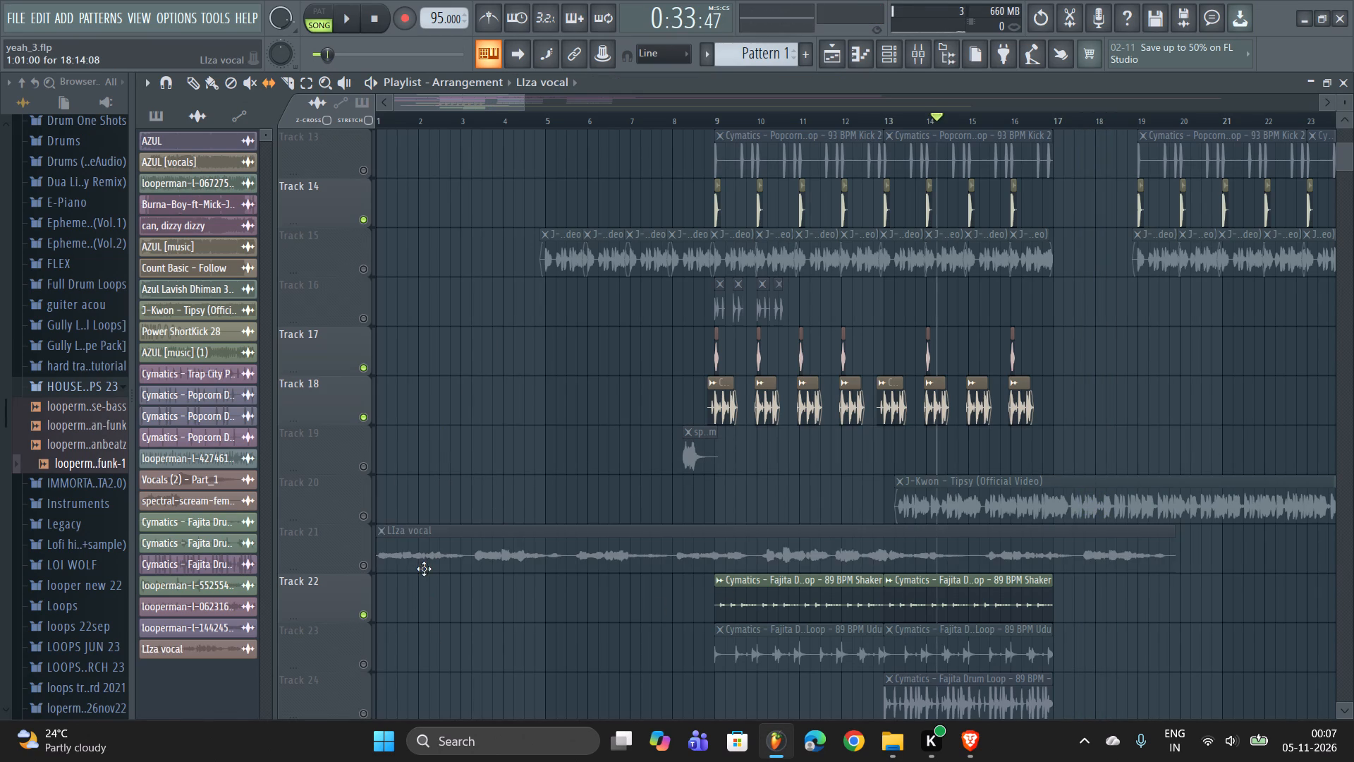
drag(424, 569, 422, 567)
Open the tempo detection options for the LIza vocal clip on Track 21.
click(380, 533)
click(549, 603)
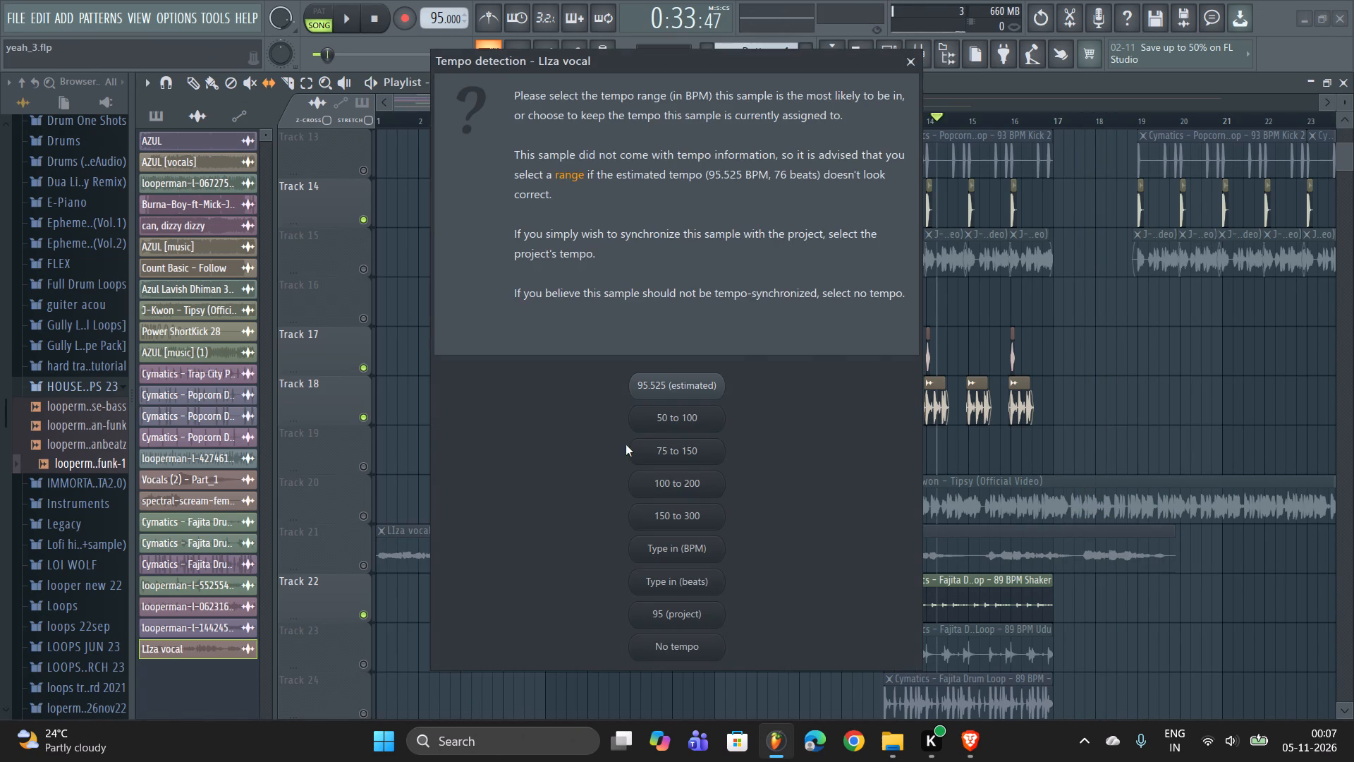
Use the 75 to 150 BPM detection range for the LIza vocal clip and unmute Track 21.
click(676, 449)
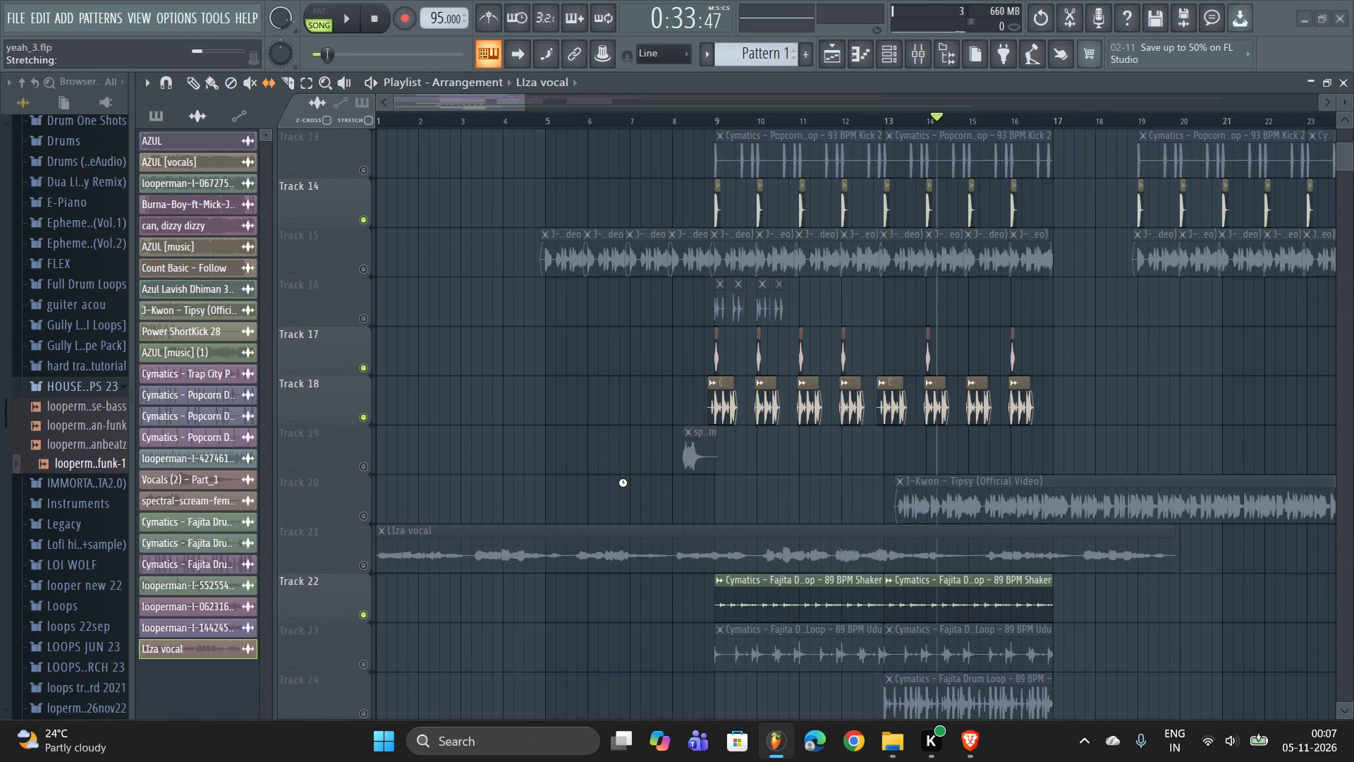
key(space)
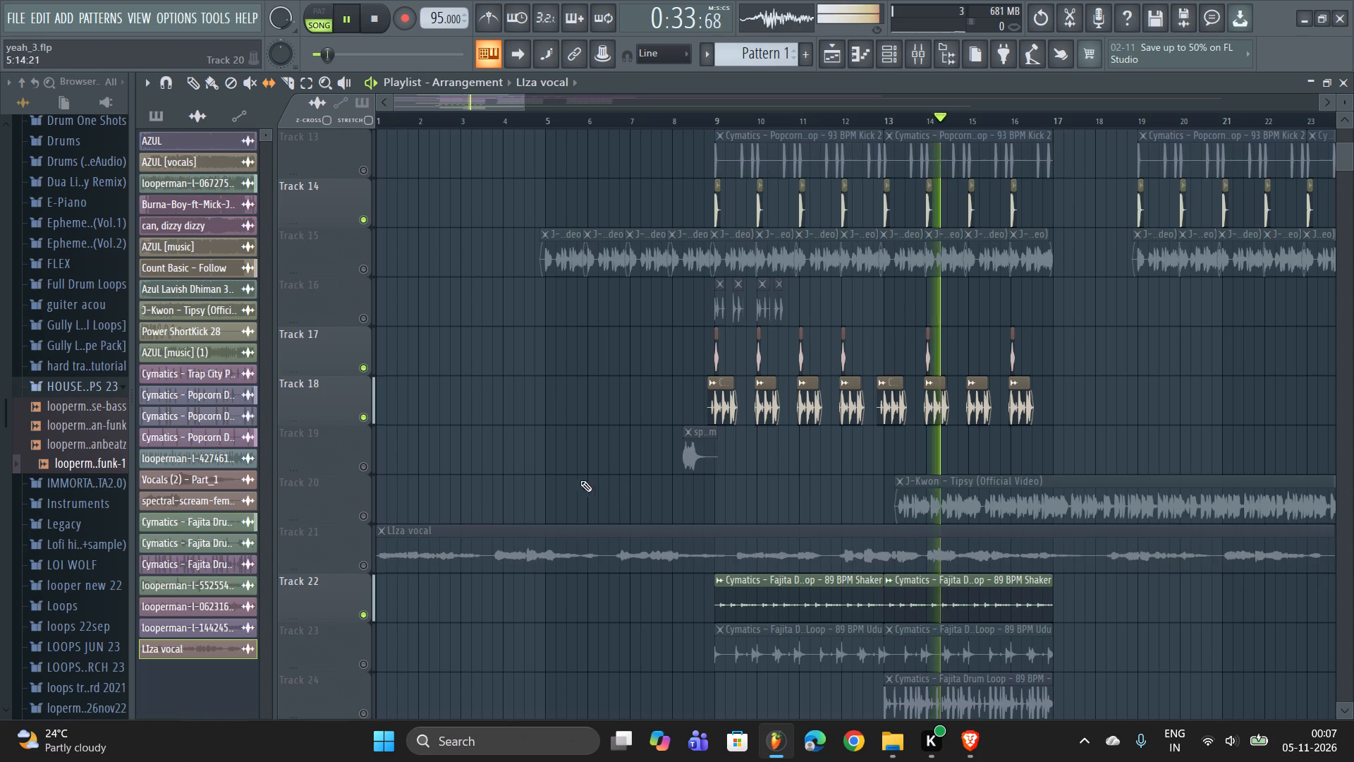
key(space)
click(361, 567)
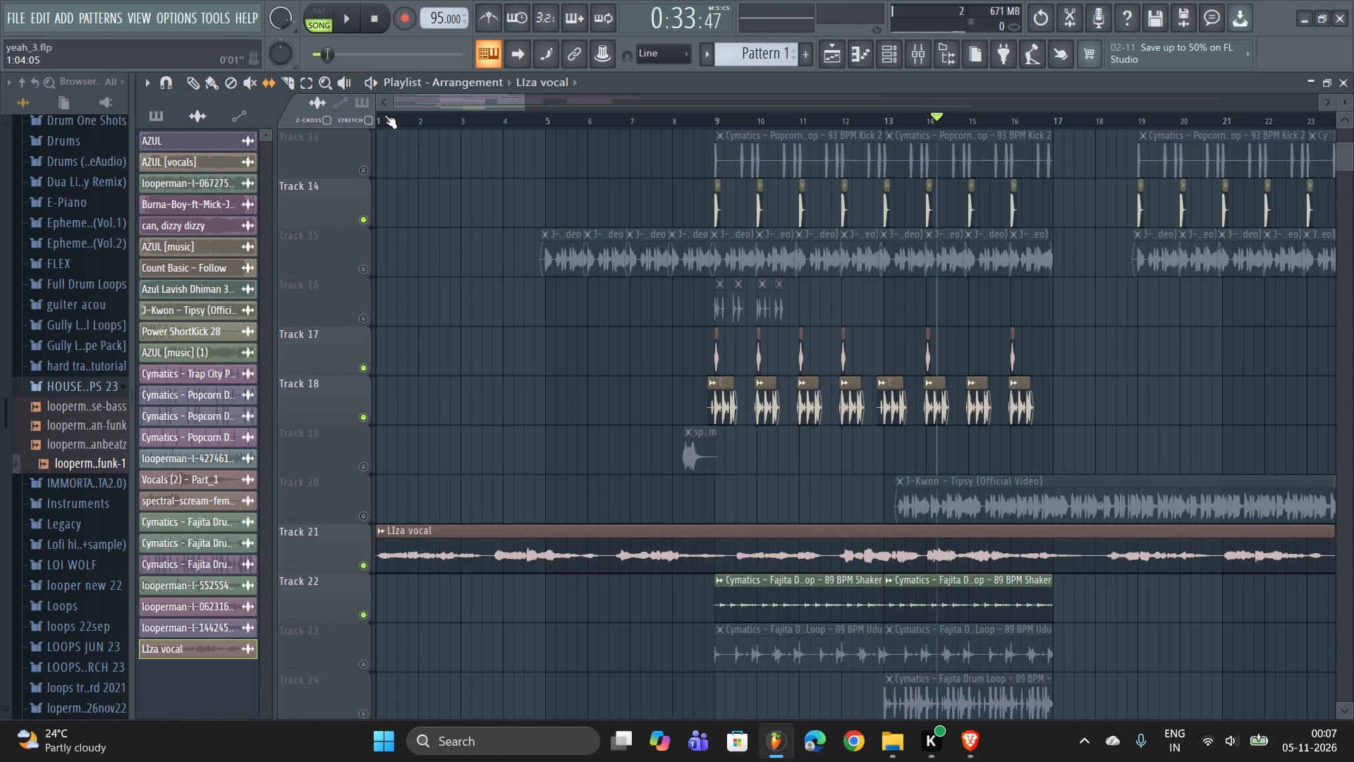
Play the arrangement from bar 1 and move the LIza vocal clip on Track 21 to start at bar 5.
click(384, 115)
key(space)
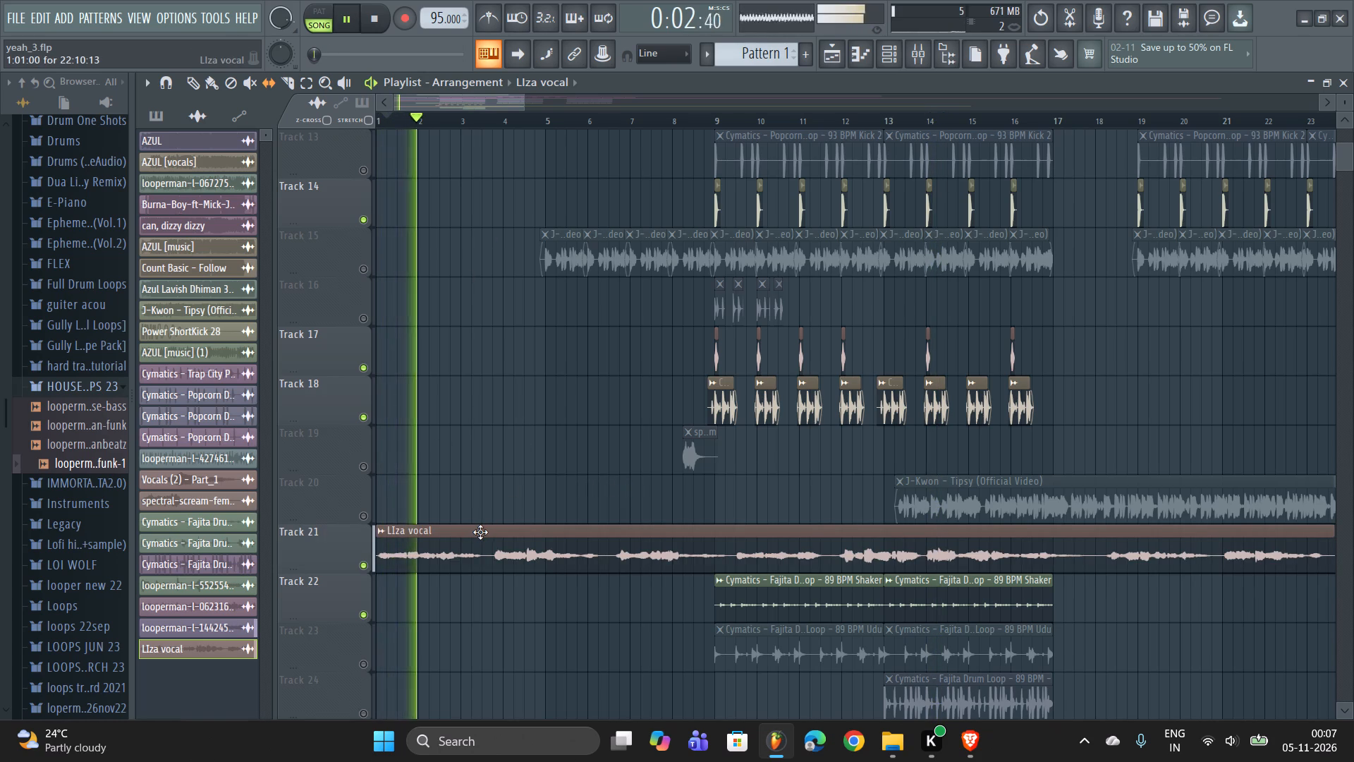
drag(483, 532, 647, 531)
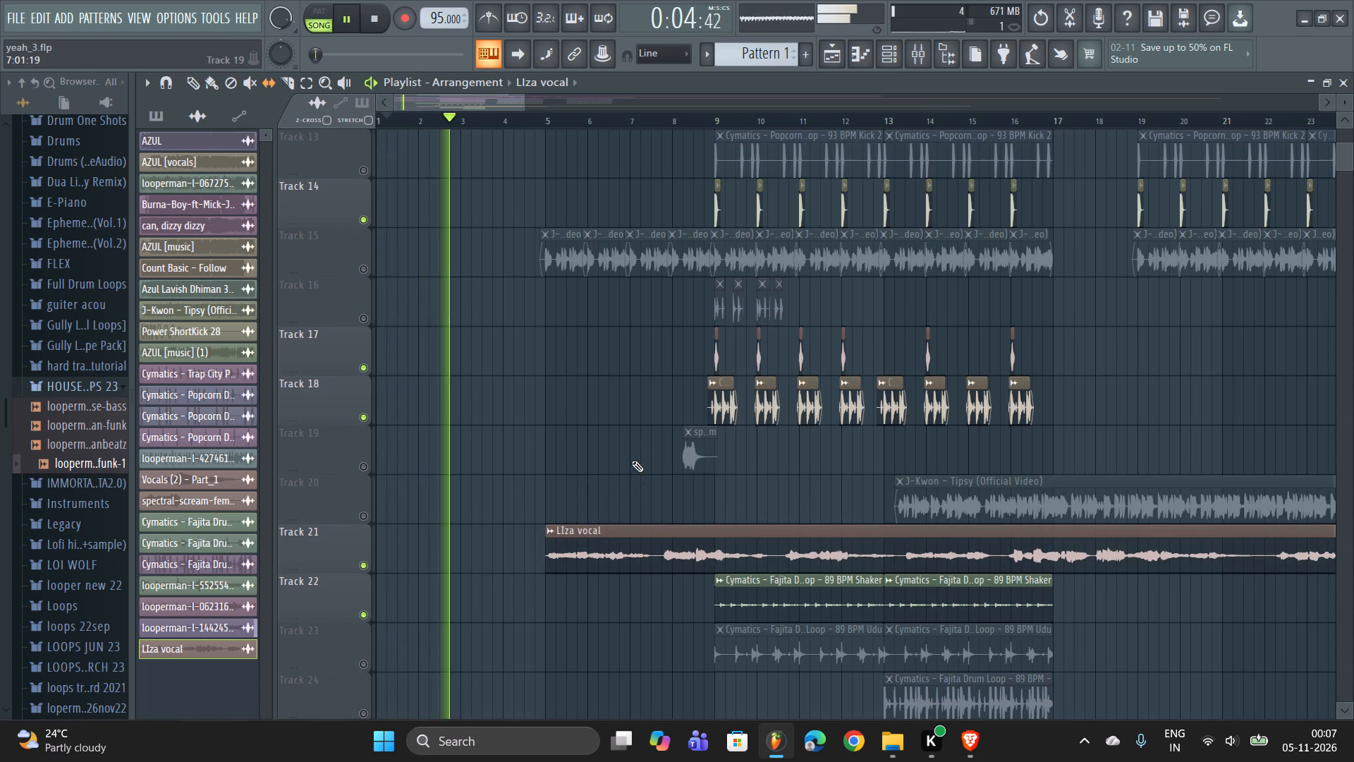
Play the arrangement from about bar 8 and mute the looperman dungeons loop on Track 8.
click(678, 102)
click(685, 117)
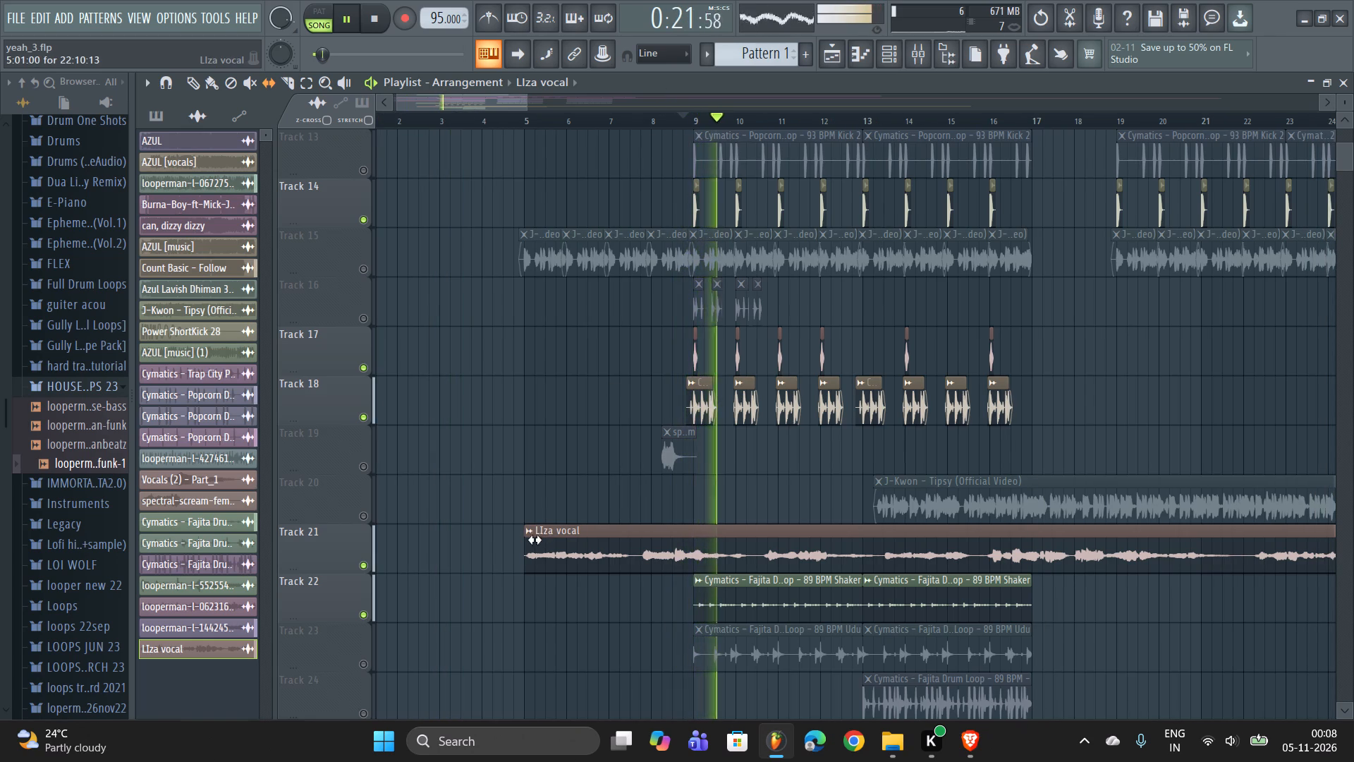
scroll(585, 360, up, 4)
scroll(586, 331, down, 6)
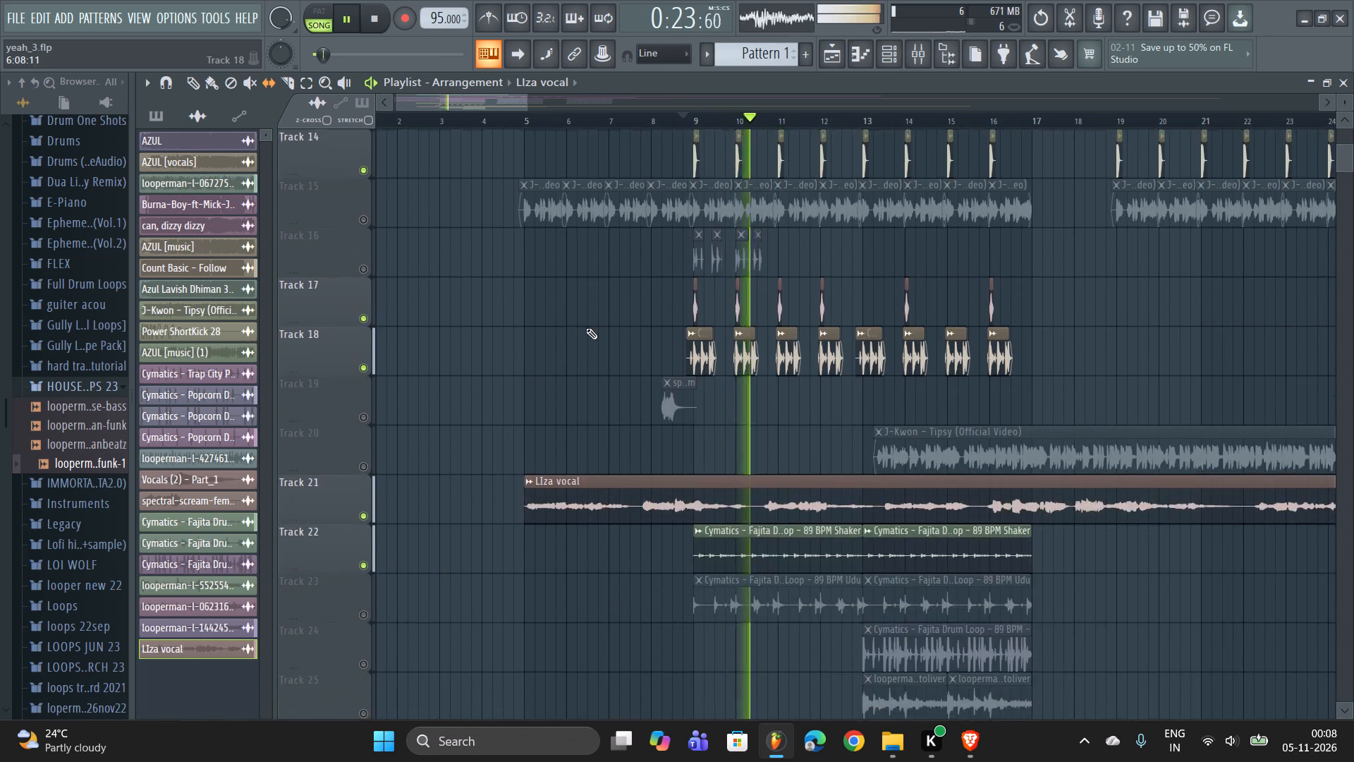
scroll(586, 328, down, 4)
scroll(574, 344, up, 17)
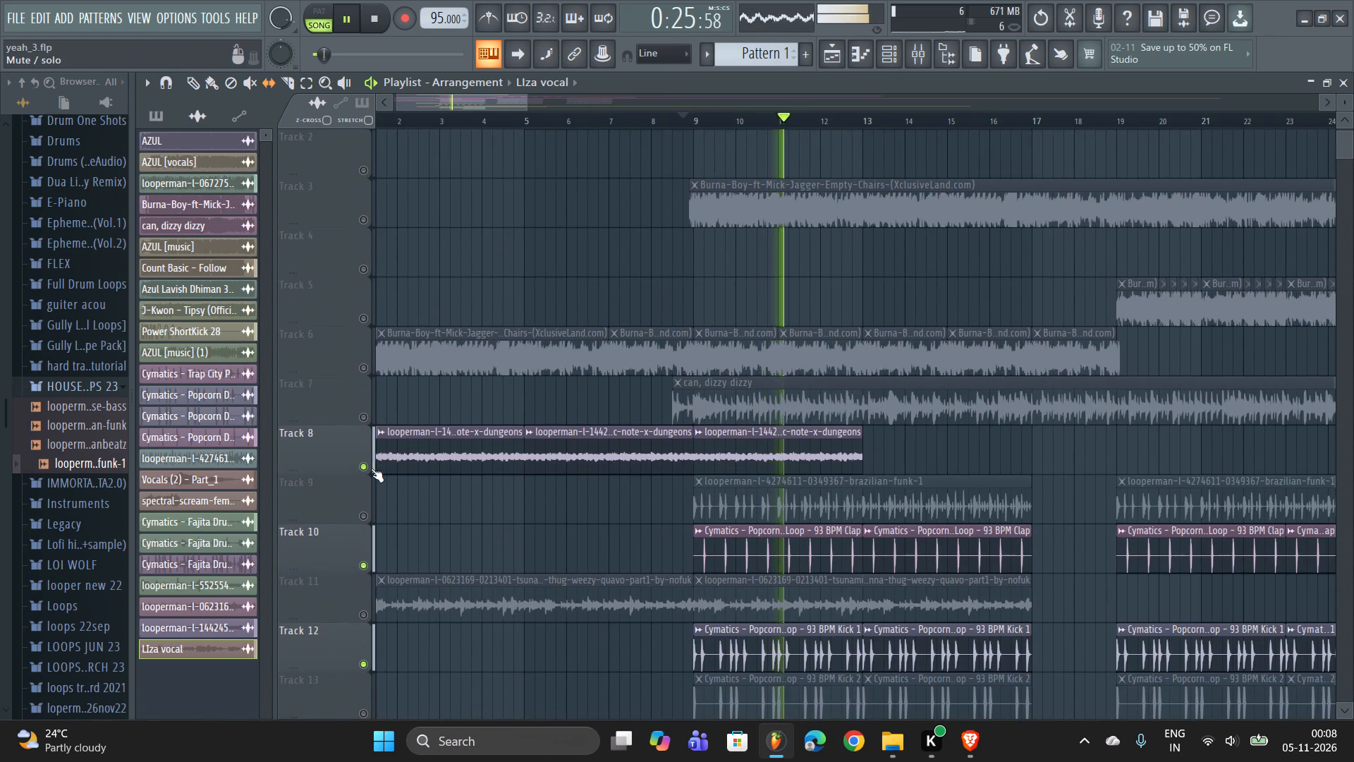
click(367, 468)
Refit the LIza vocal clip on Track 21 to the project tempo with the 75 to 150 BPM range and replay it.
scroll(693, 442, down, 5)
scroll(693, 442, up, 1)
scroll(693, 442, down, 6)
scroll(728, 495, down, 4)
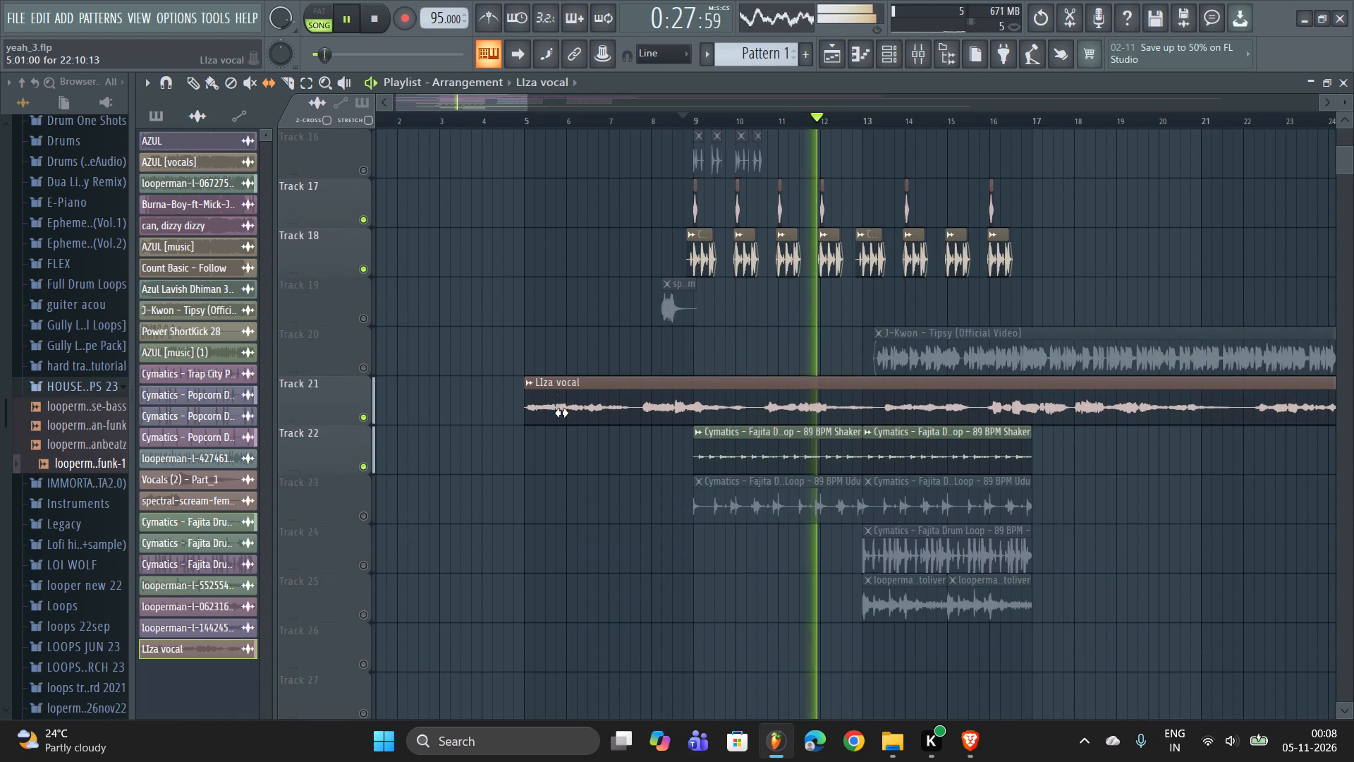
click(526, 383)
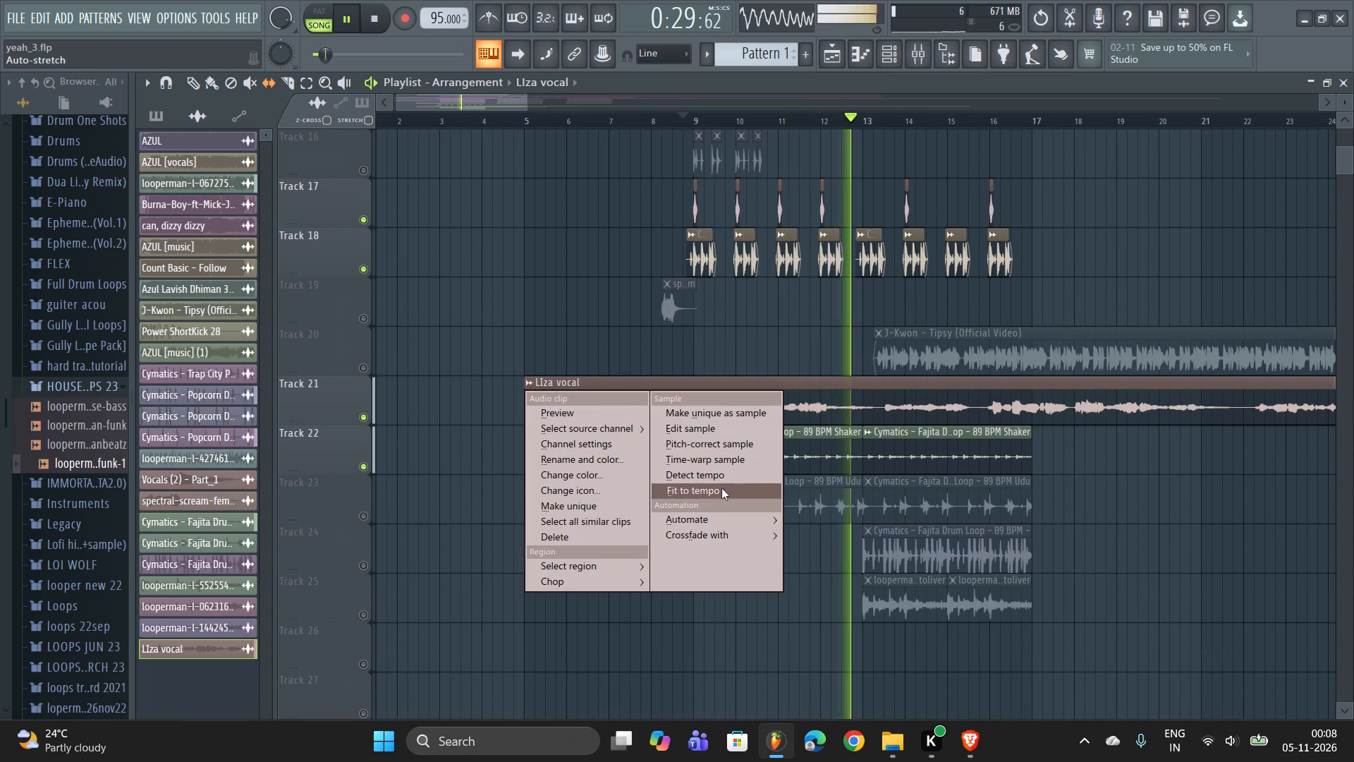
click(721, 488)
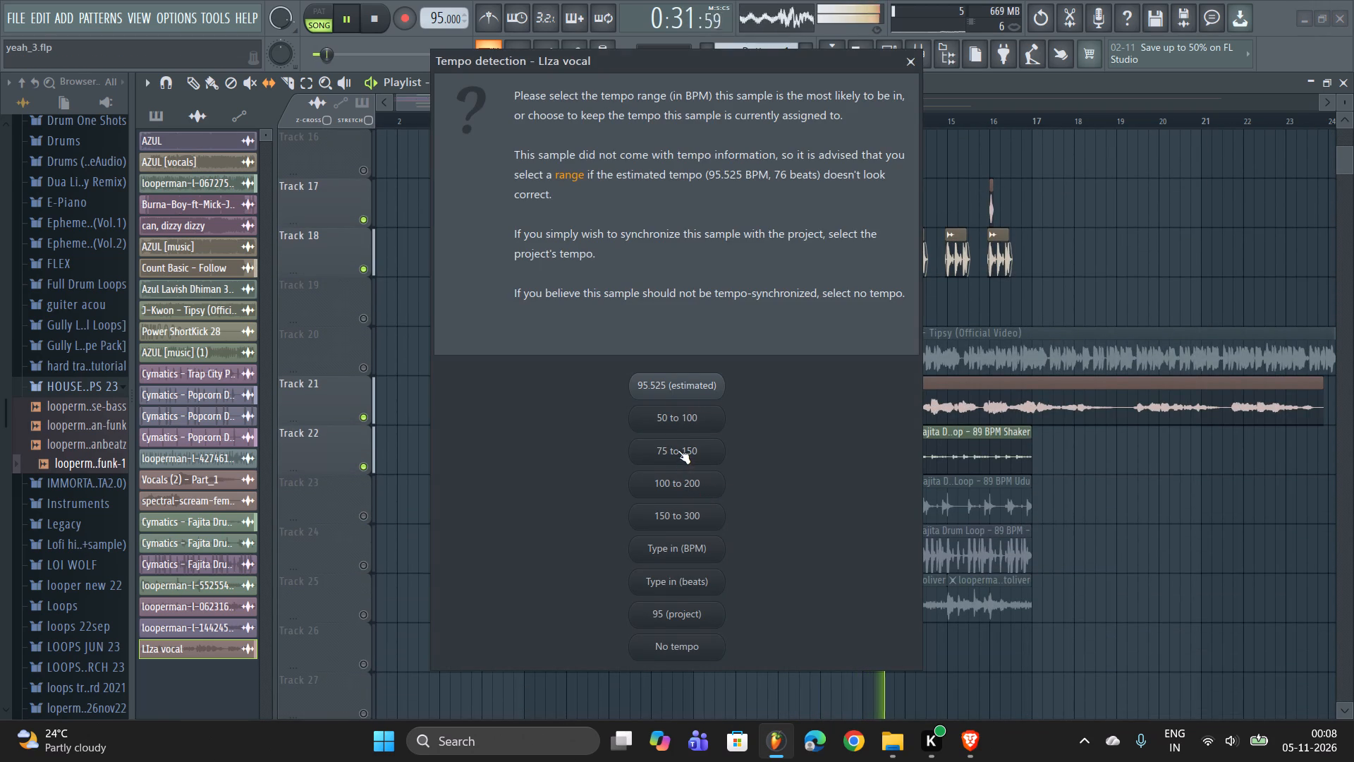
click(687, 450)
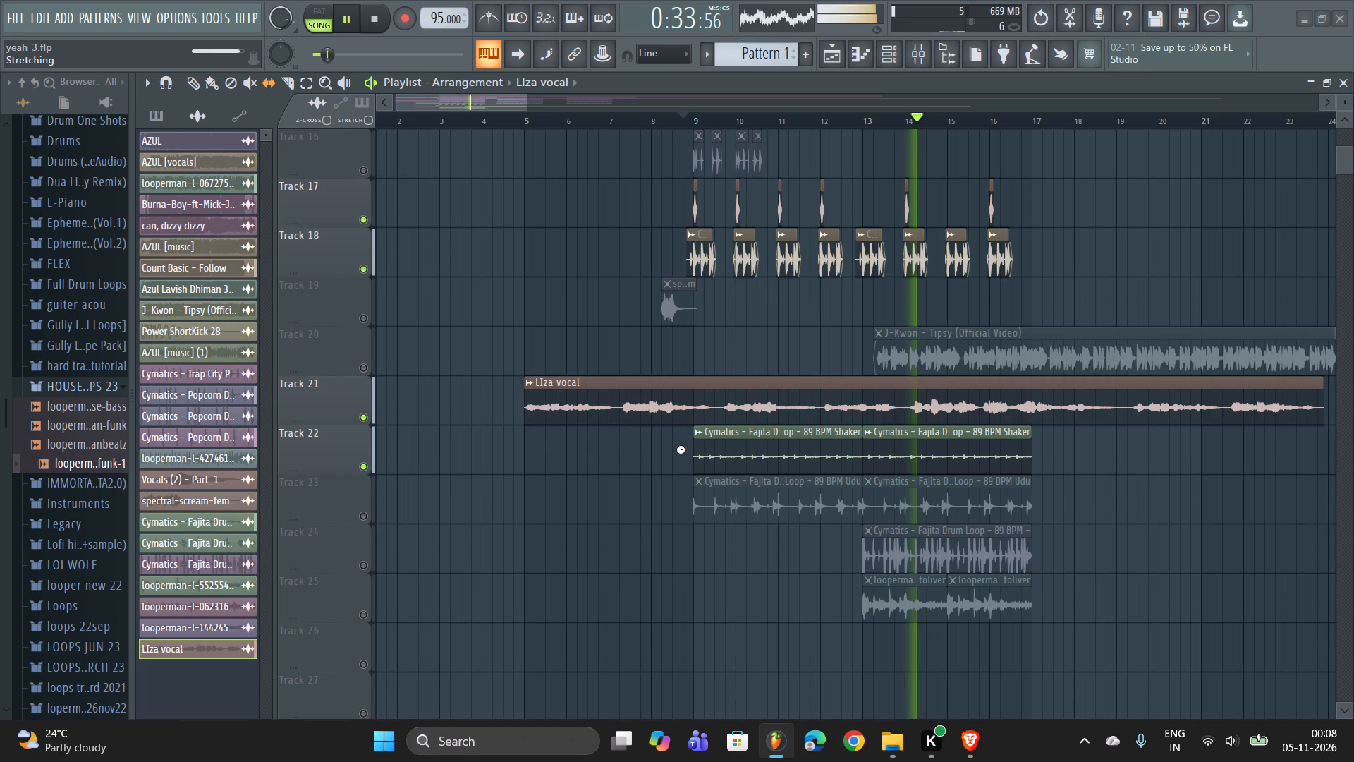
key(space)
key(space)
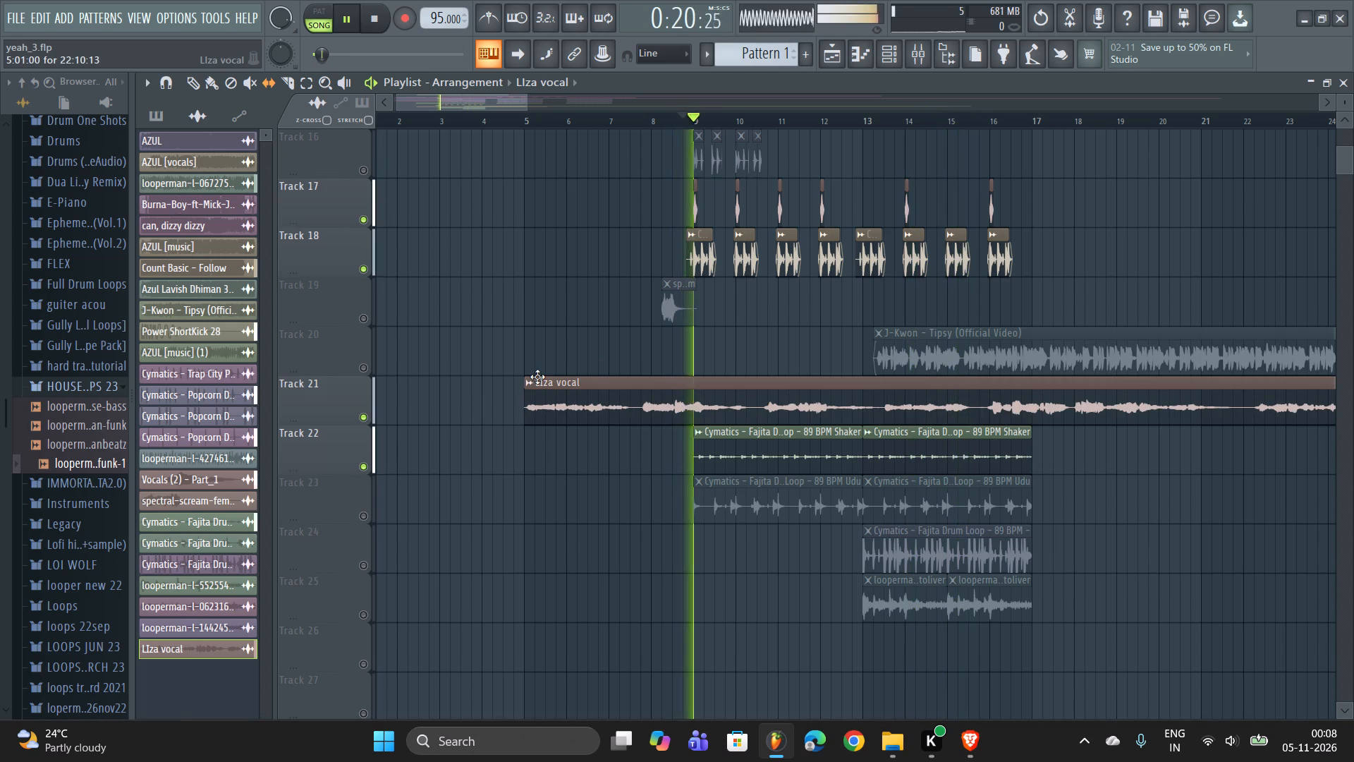
Fit the LIza vocal clip to the project tempo with the 100 to 200 BPM range and play from about bar 5.
click(532, 382)
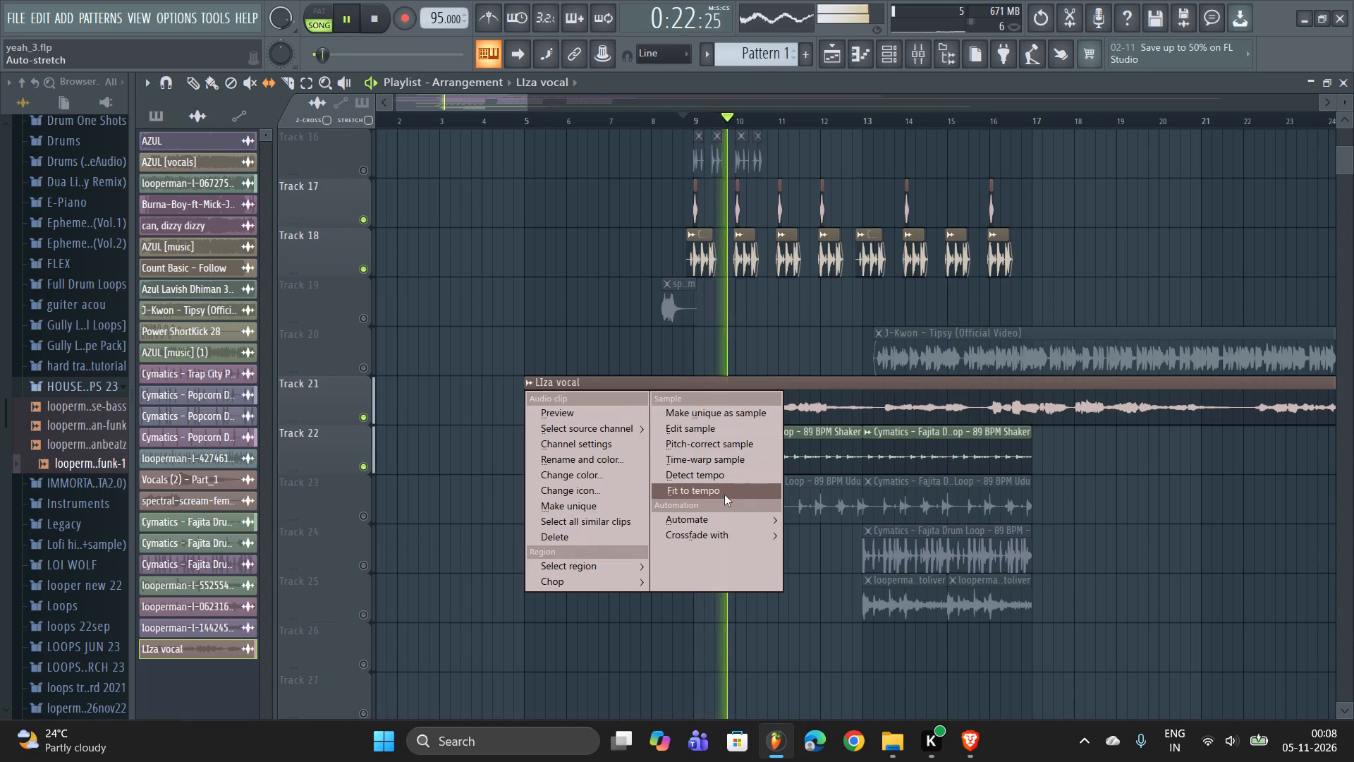
click(724, 495)
click(682, 490)
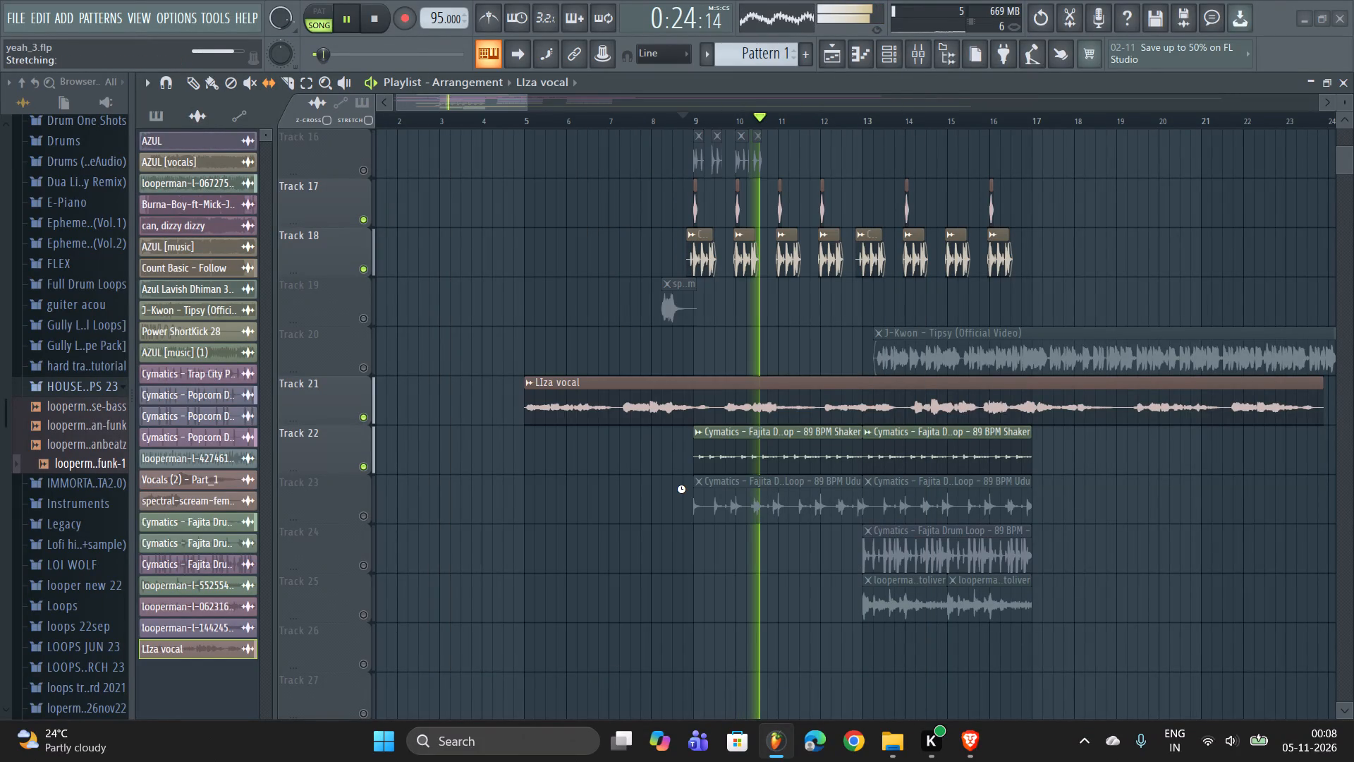
click(528, 110)
click(539, 121)
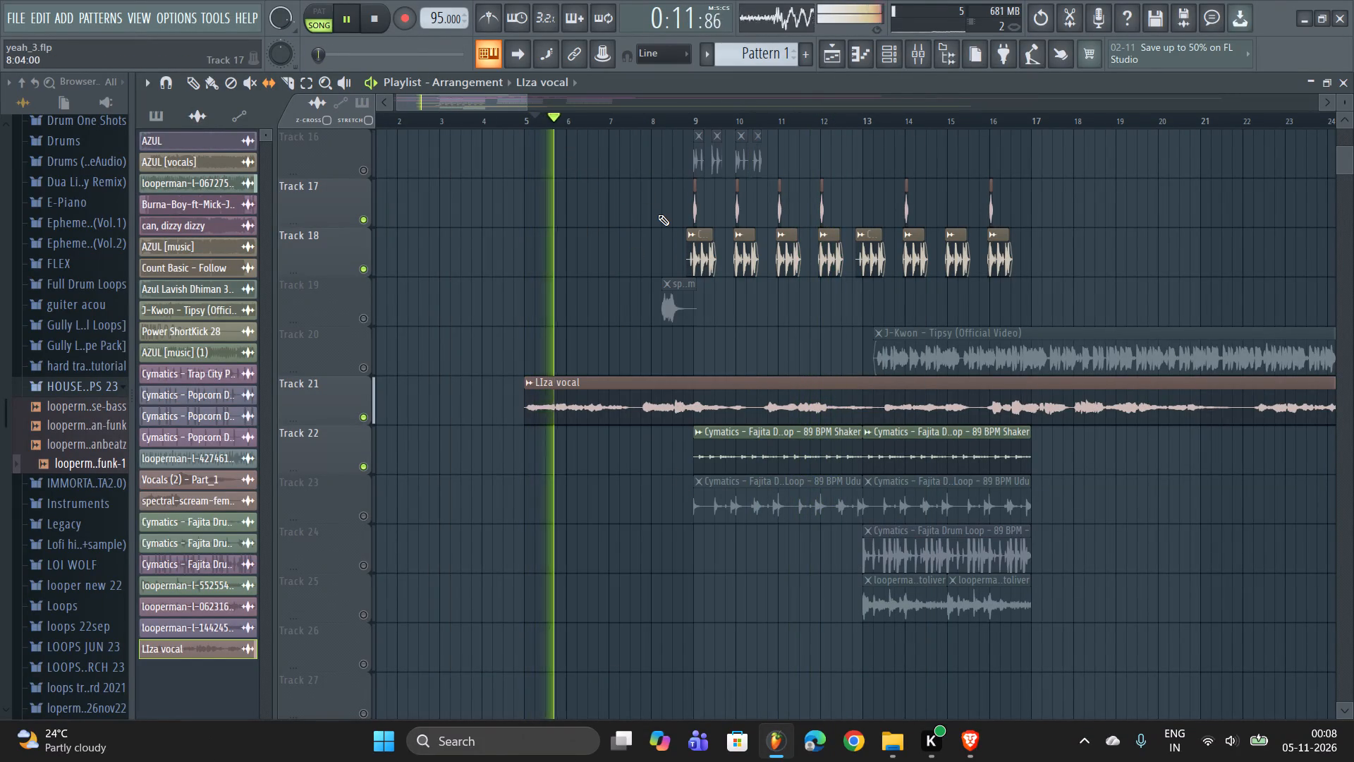
Mute the ethnic drums loop on Track 1 and play the arrangement from about bar 9.
scroll(654, 215, up, 4)
scroll(548, 169, up, 4)
scroll(484, 169, up, 4)
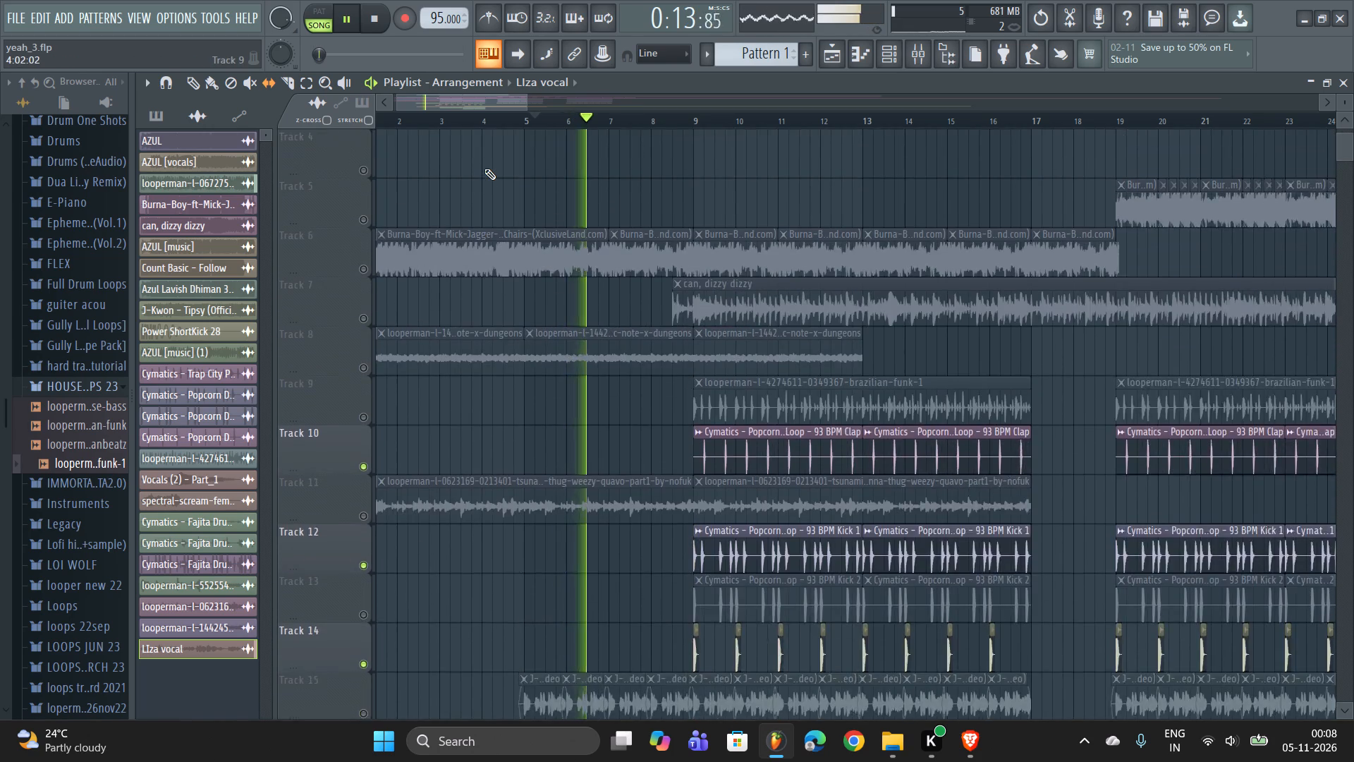
scroll(484, 169, up, 3)
click(362, 168)
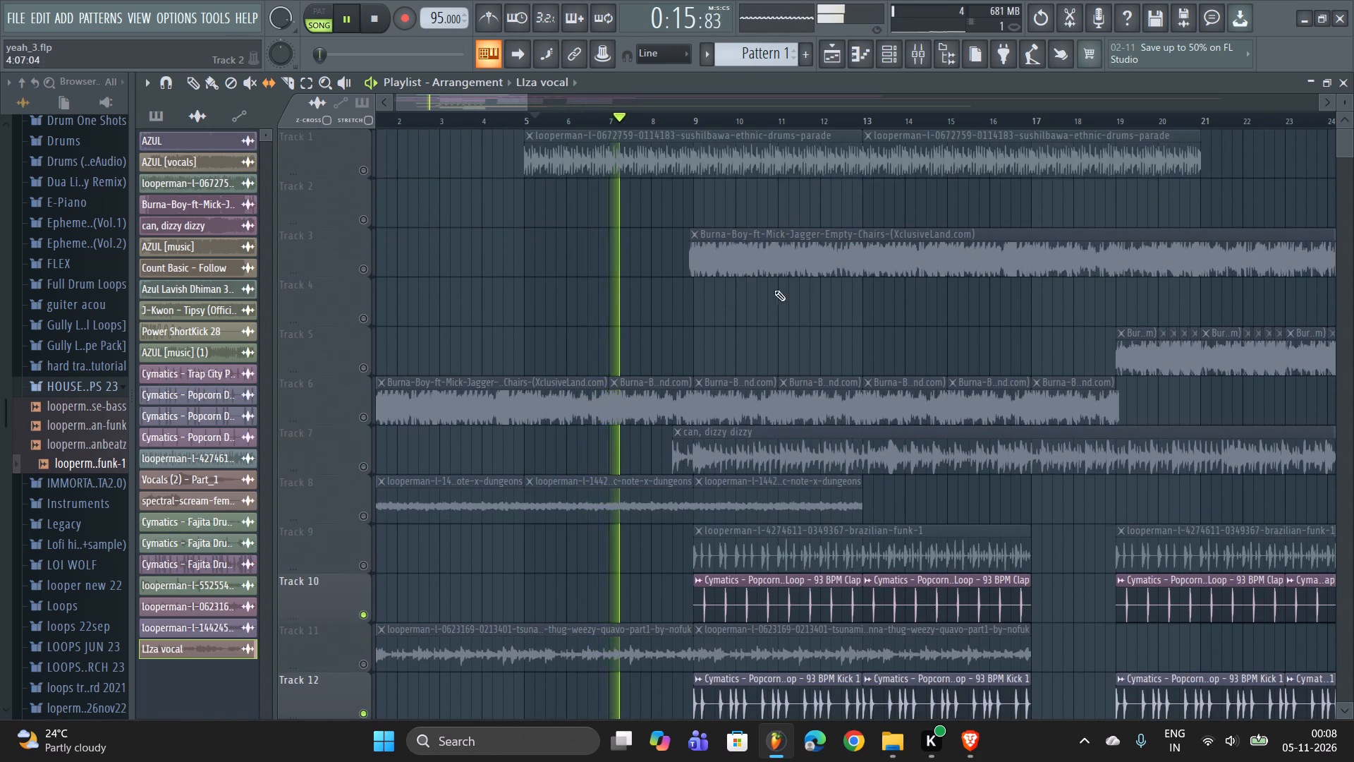
scroll(866, 317, down, 5)
scroll(861, 318, up, 1)
click(689, 114)
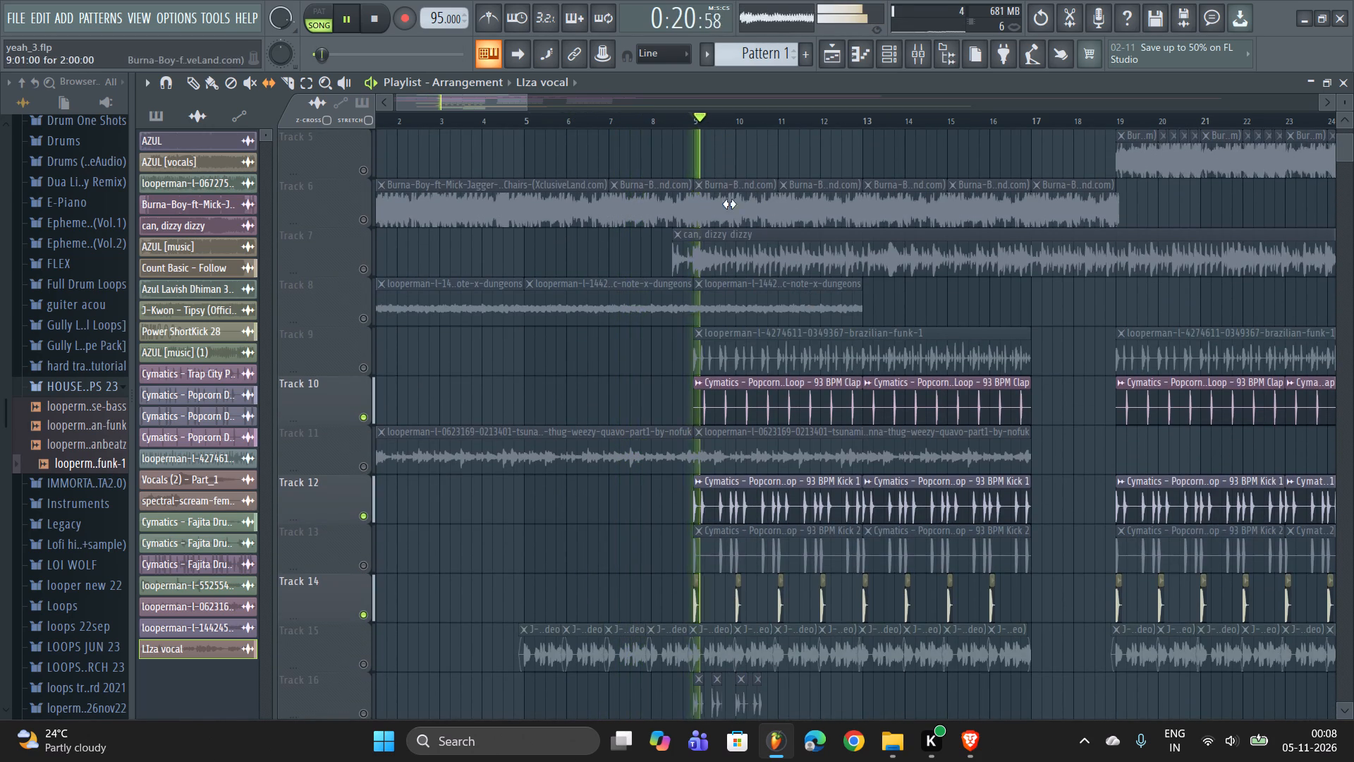
scroll(745, 229, down, 9)
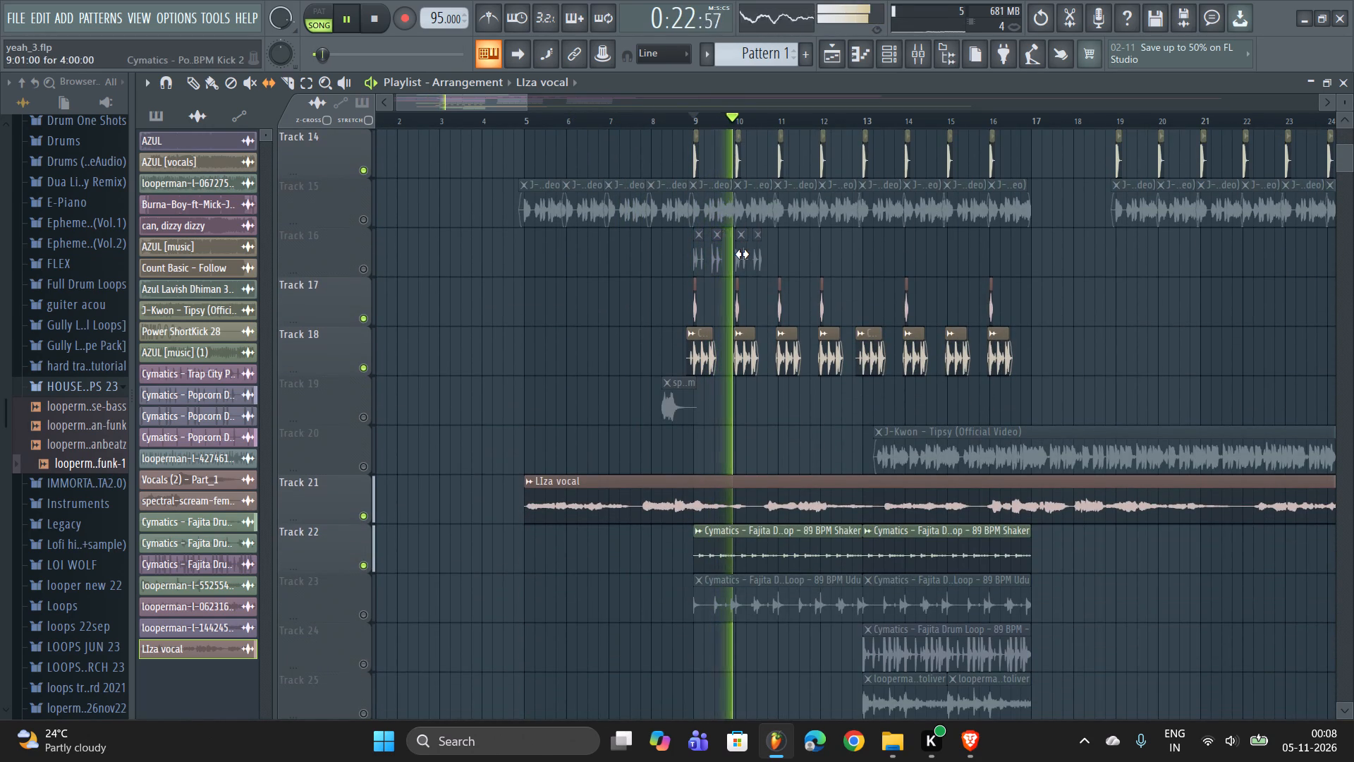
Open the lokk lokk project from the Album Ep folder in File Explorer and stop its playback.
click(886, 740)
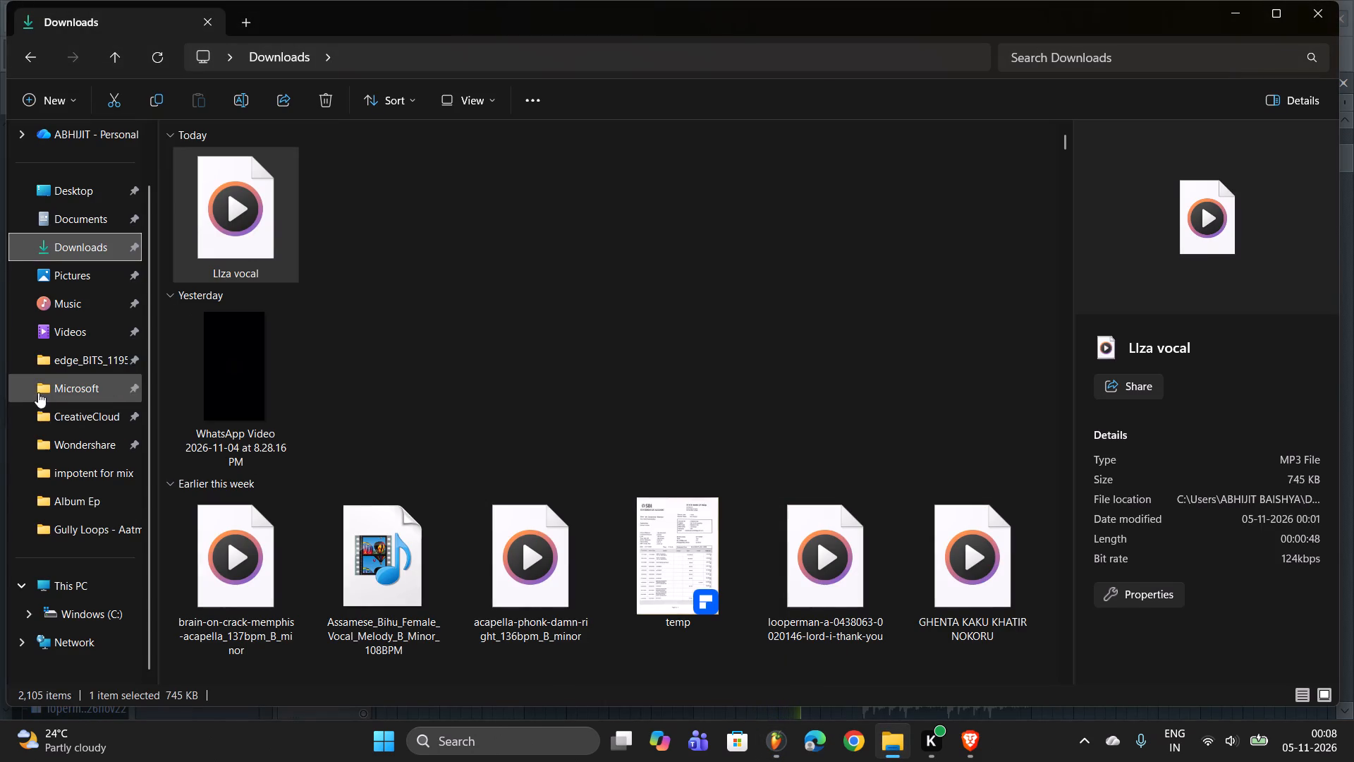
click(95, 505)
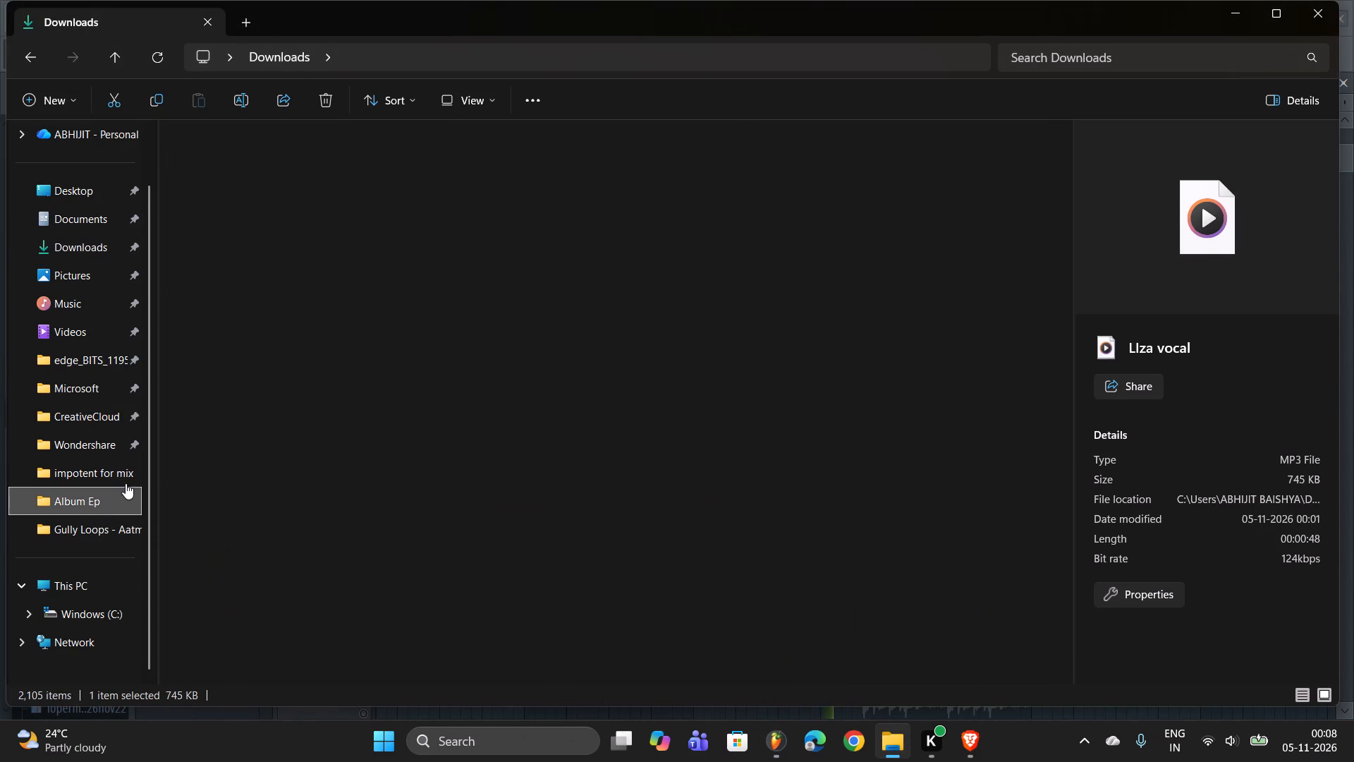
scroll(253, 380, up, 3)
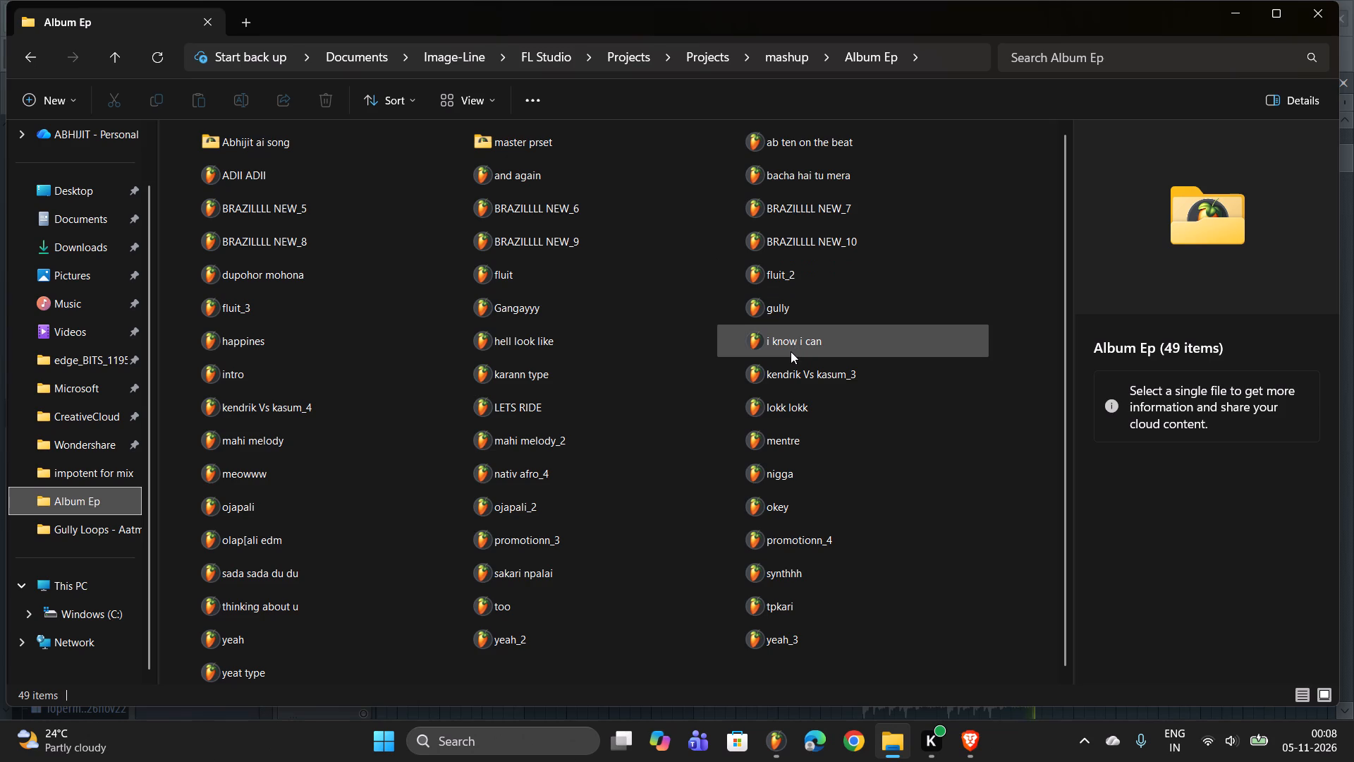
double_click(783, 410)
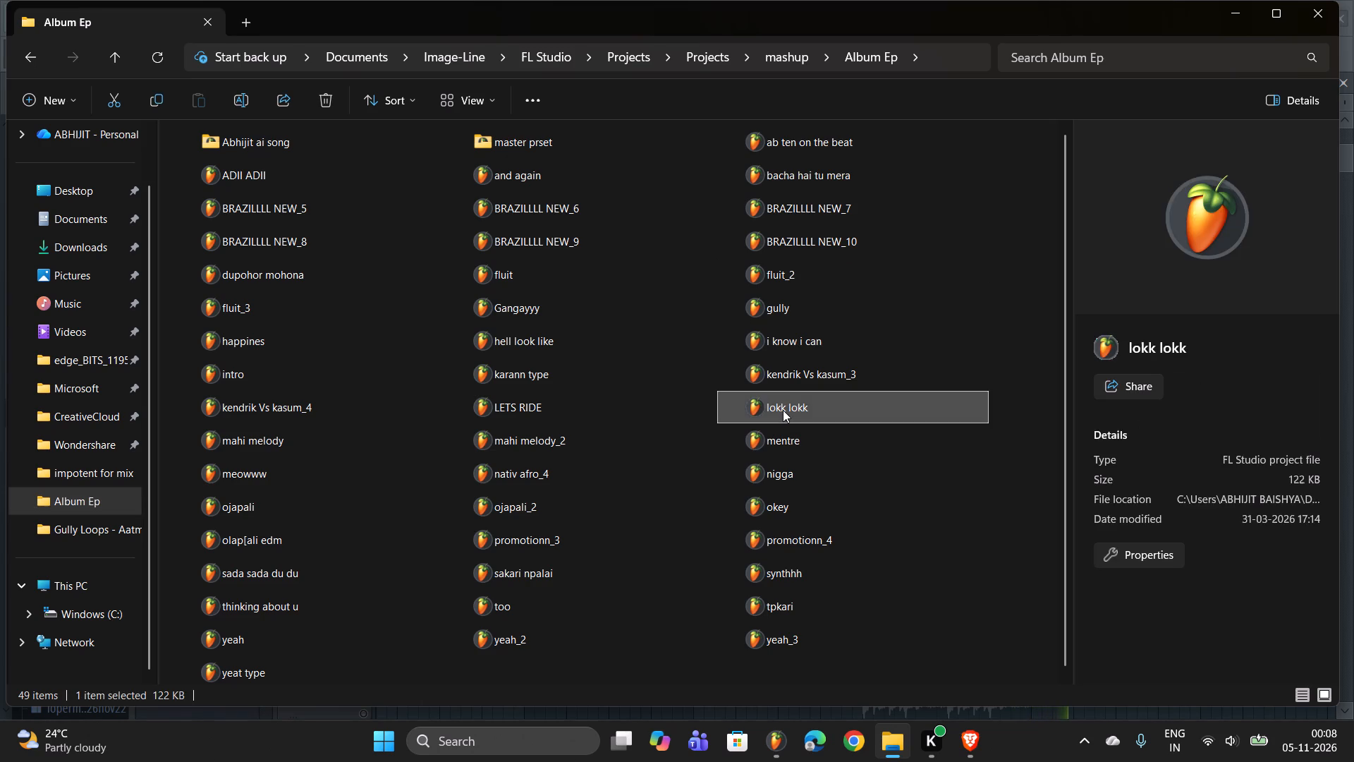
click(685, 409)
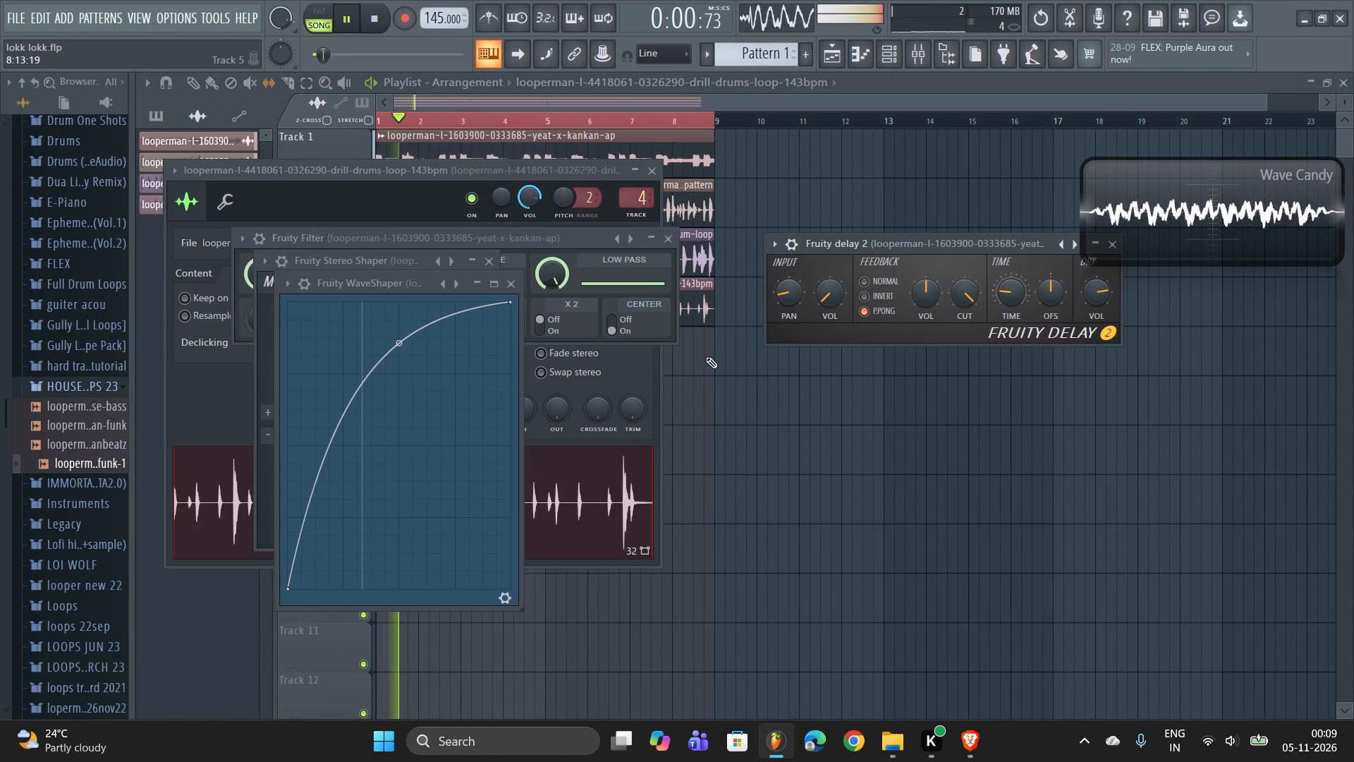
key(space)
Switch back to File Explorer and open the dupohor mohona project from the Album Ep folder.
key(alt+Tab)
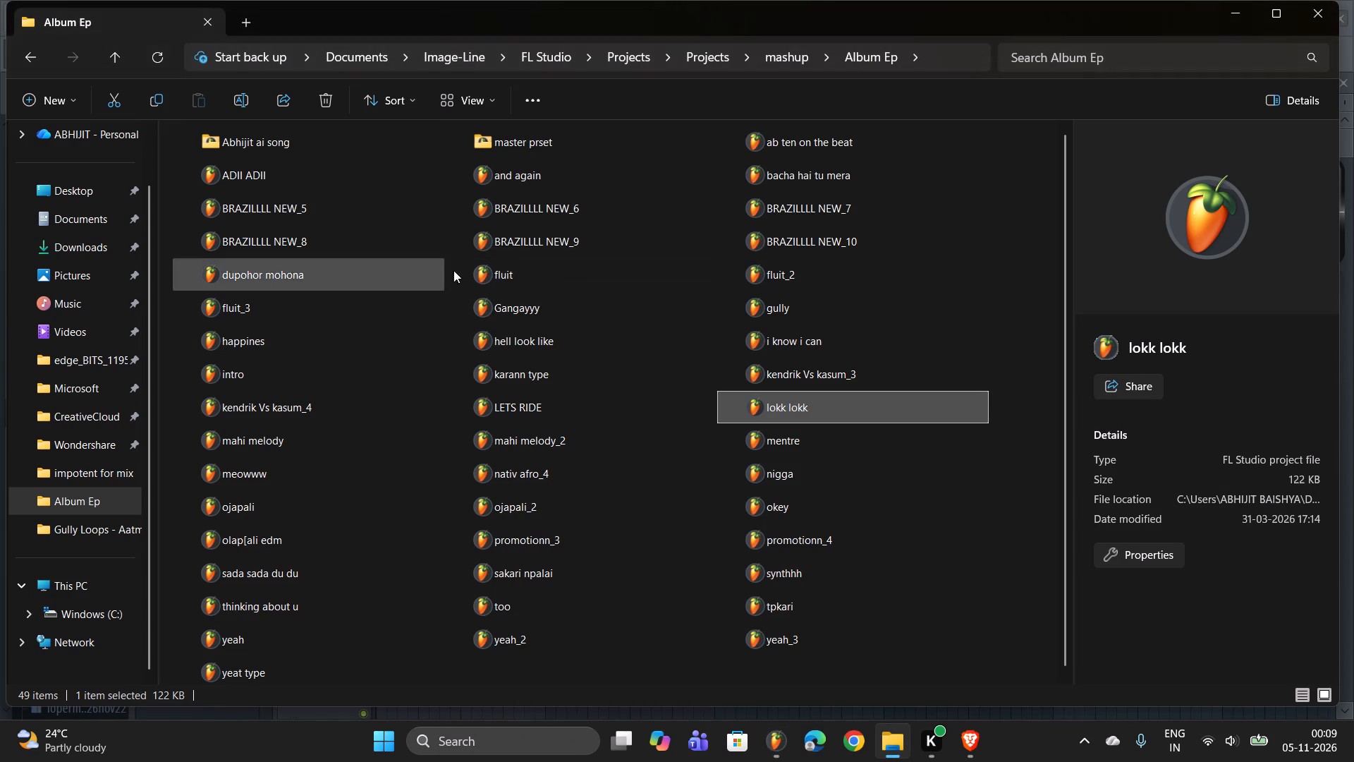
scroll(495, 240, up, 1)
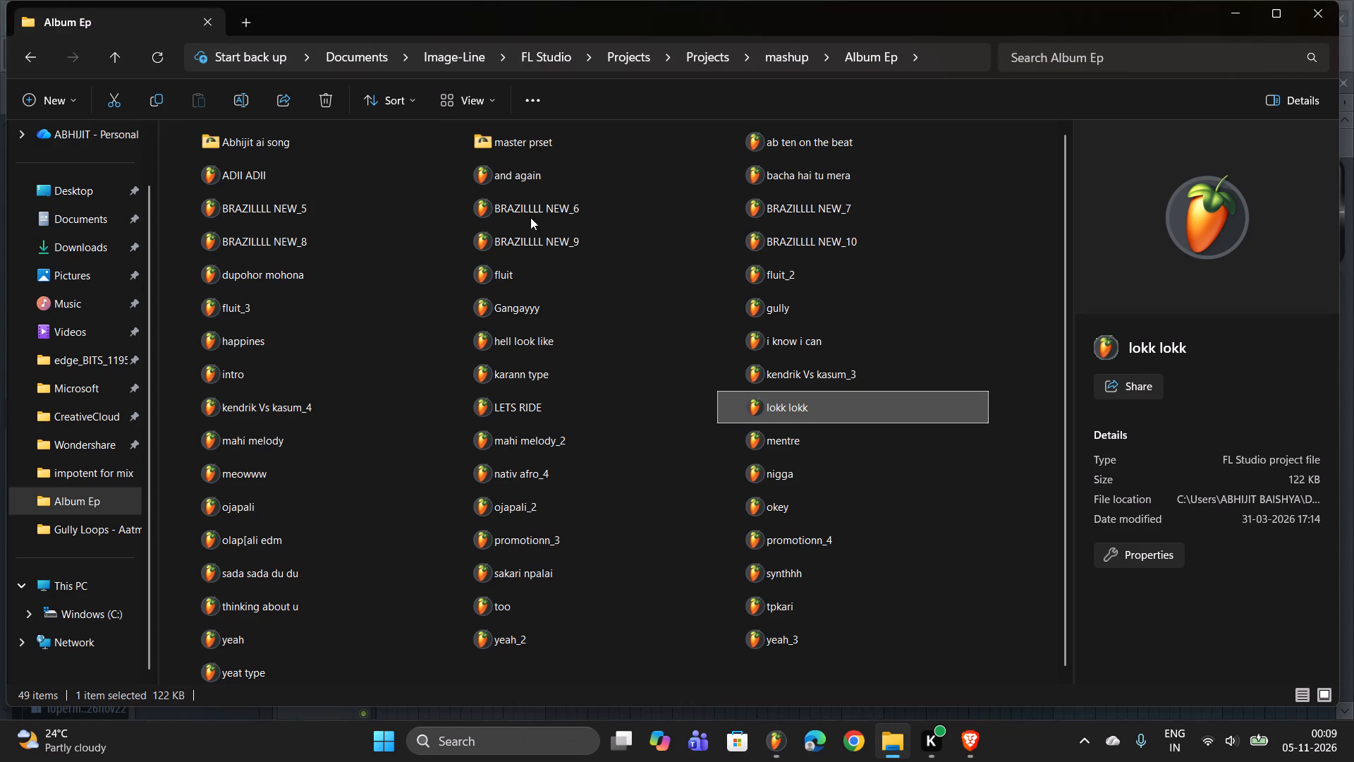
double_click(322, 273)
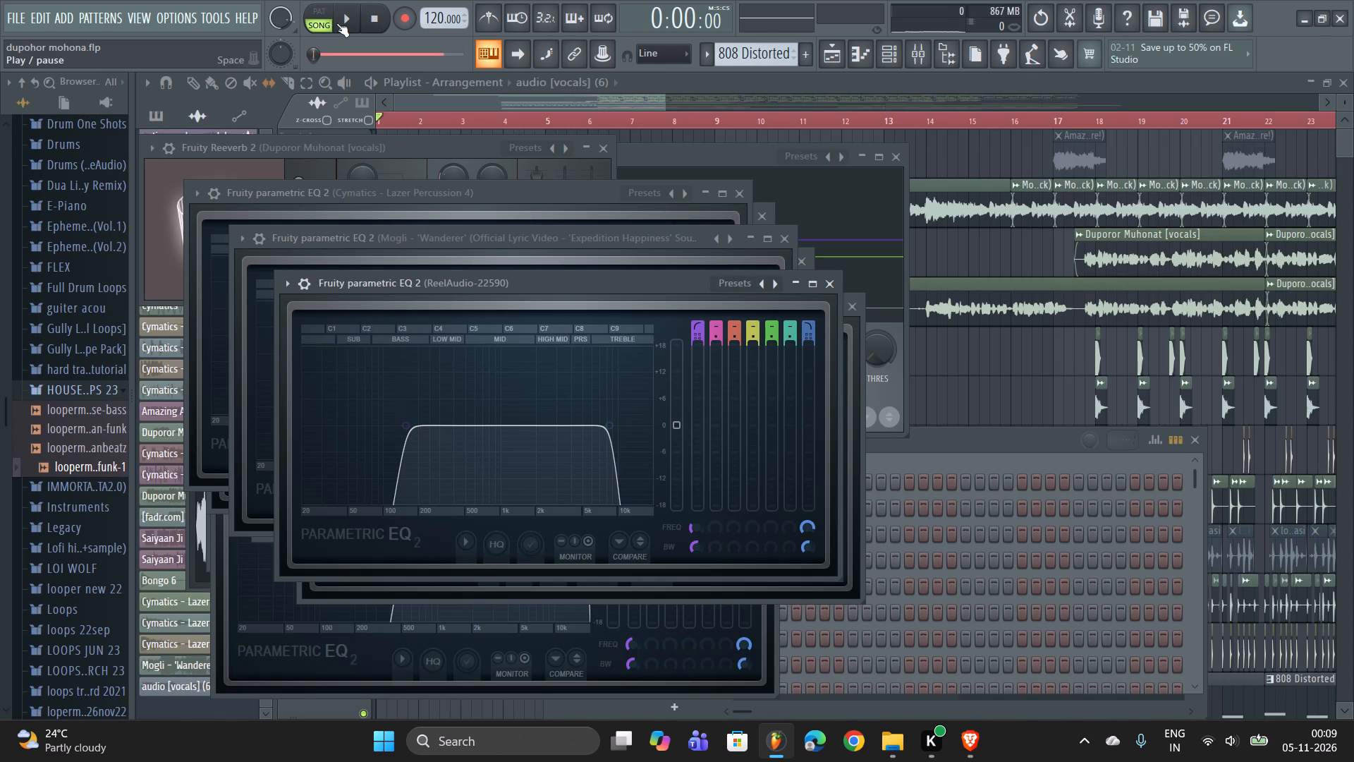
Play the dupohor mohona arrangement and listen from about bar 9.
click(340, 23)
drag(551, 102, 562, 103)
drag(566, 103, 595, 100)
click(575, 117)
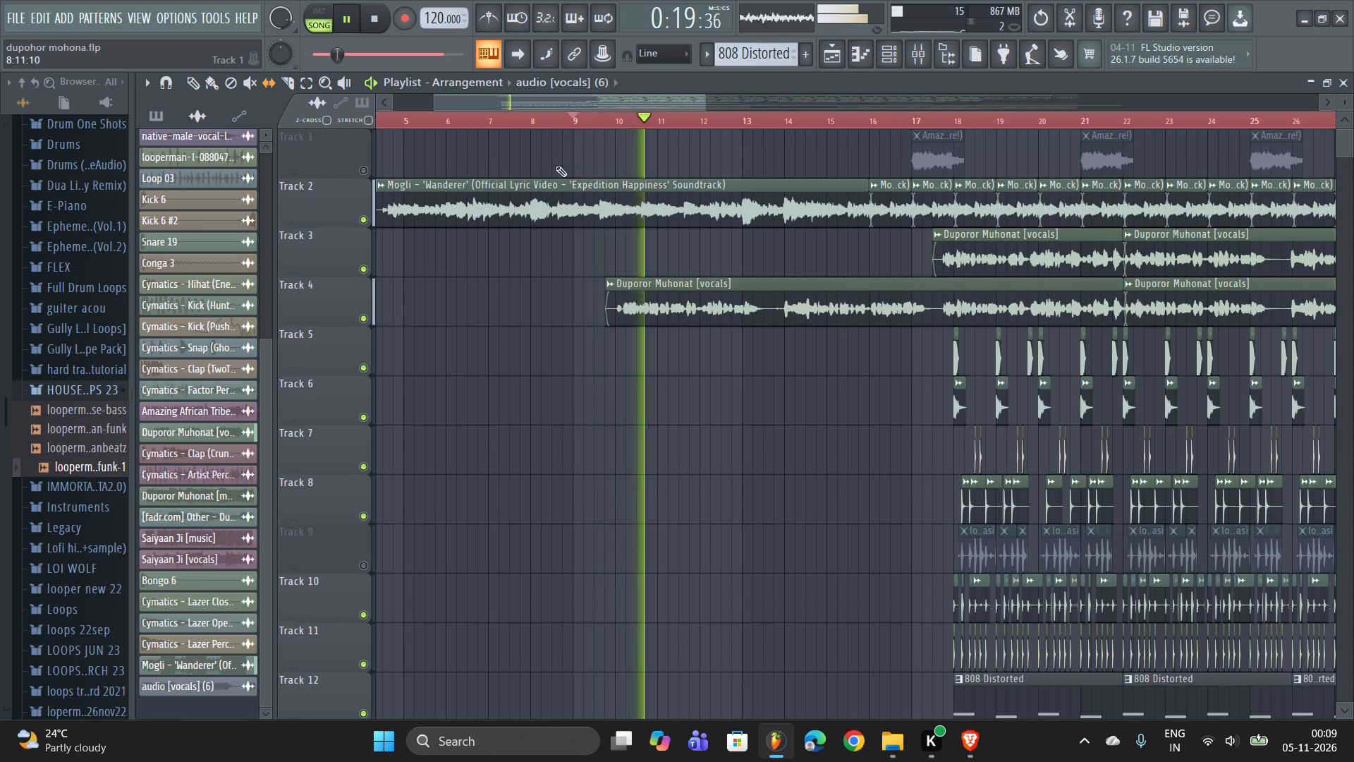
scroll(548, 219, up, 2)
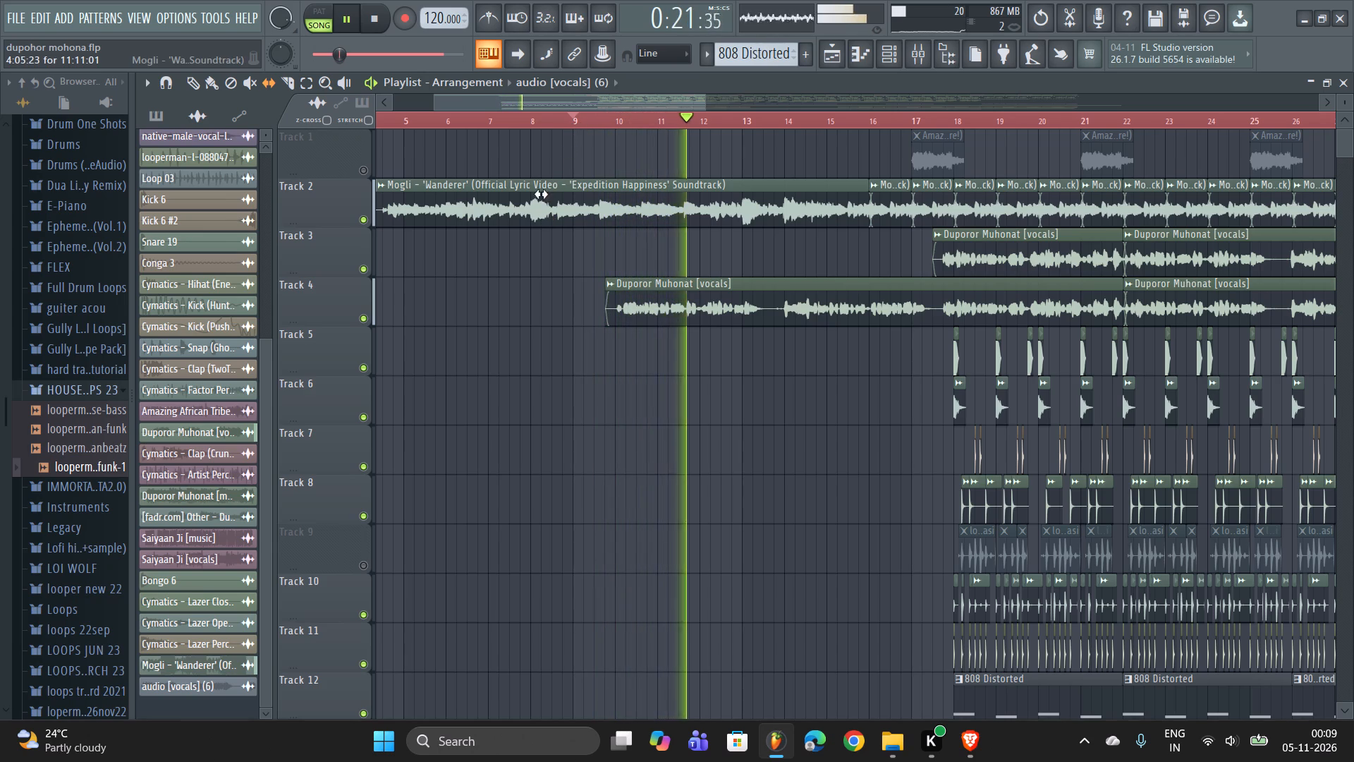
Raise the Windows system volume while the arrangement plays.
click(1254, 737)
drag(1125, 634, 1130, 634)
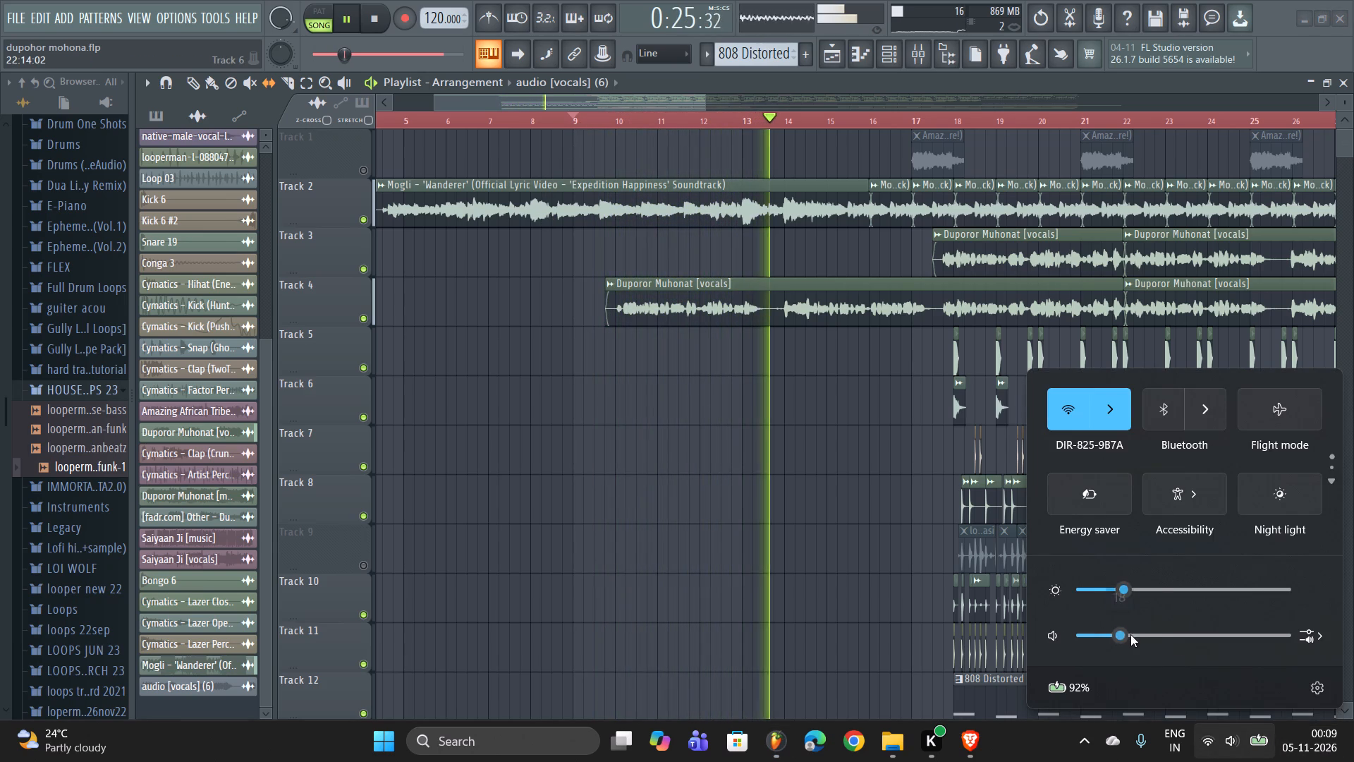
drag(1130, 634, 1159, 625)
right_click(659, 478)
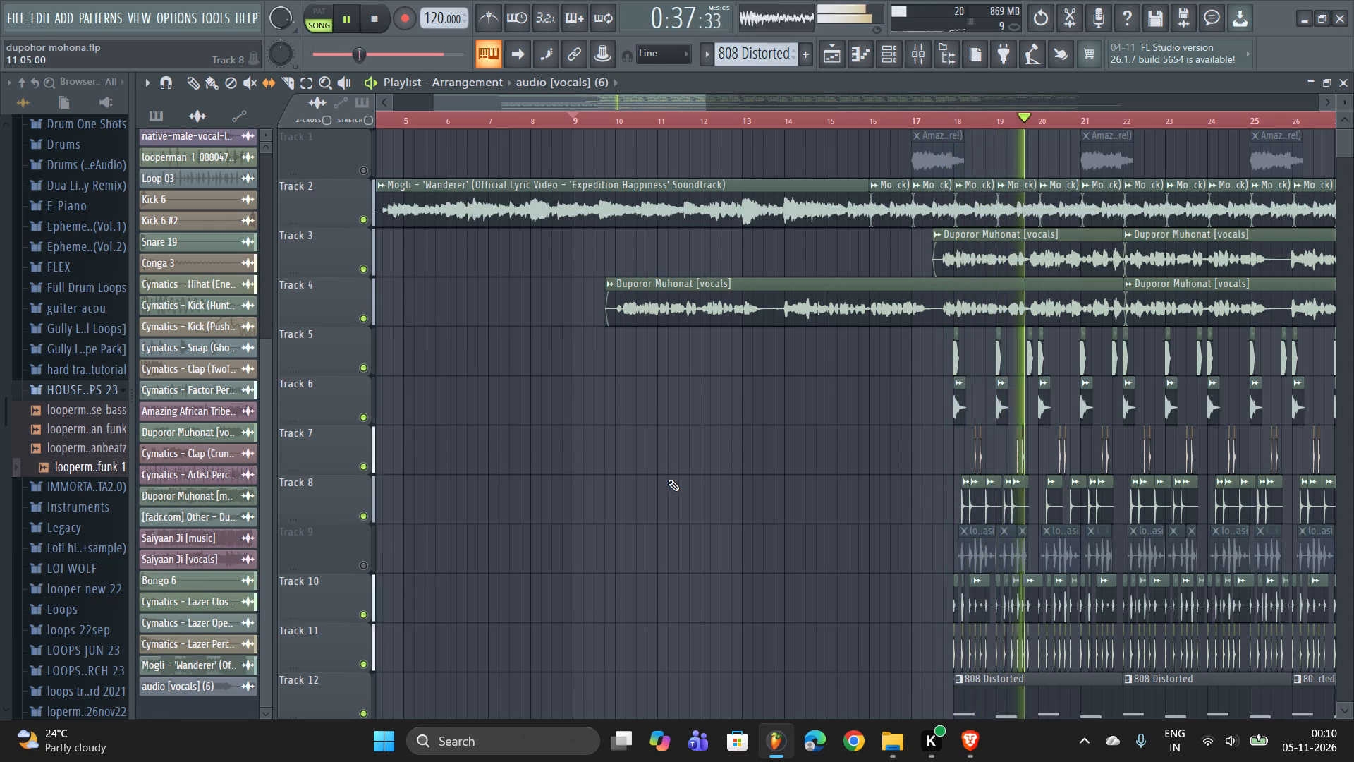
Look over the dupohor mohona arrangement through its later bars and down to the lower tracks while it plays.
scroll(668, 480, up, 2)
drag(705, 100, 1068, 103)
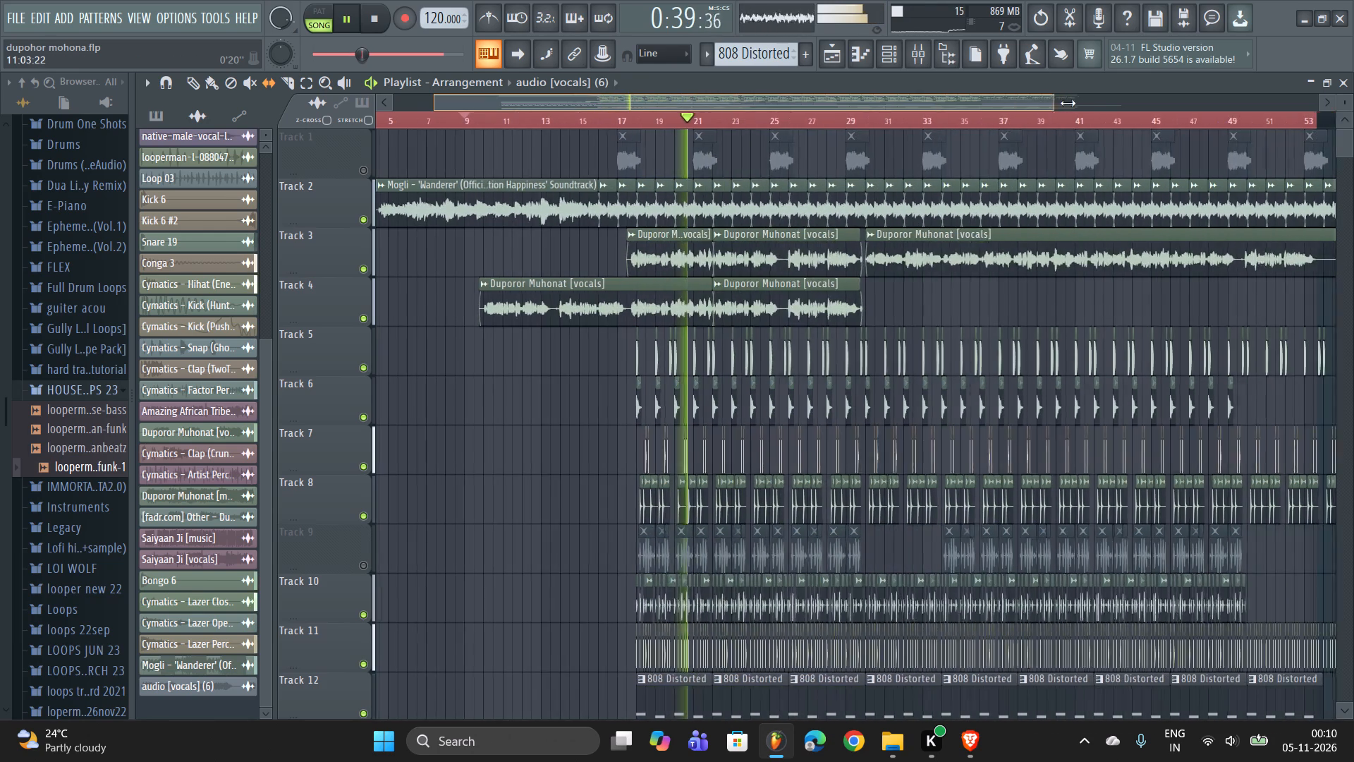
drag(1068, 103, 1087, 103)
click(1088, 103)
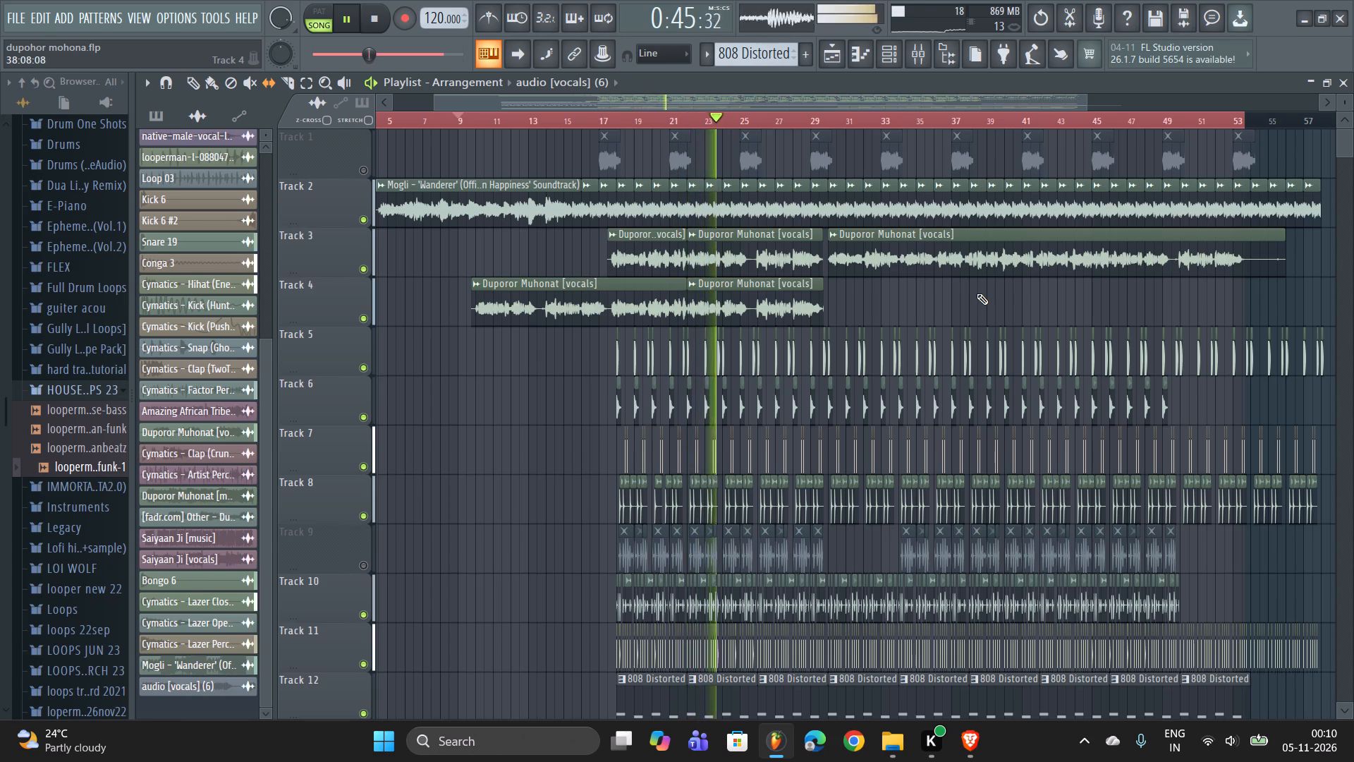
scroll(933, 332, down, 7)
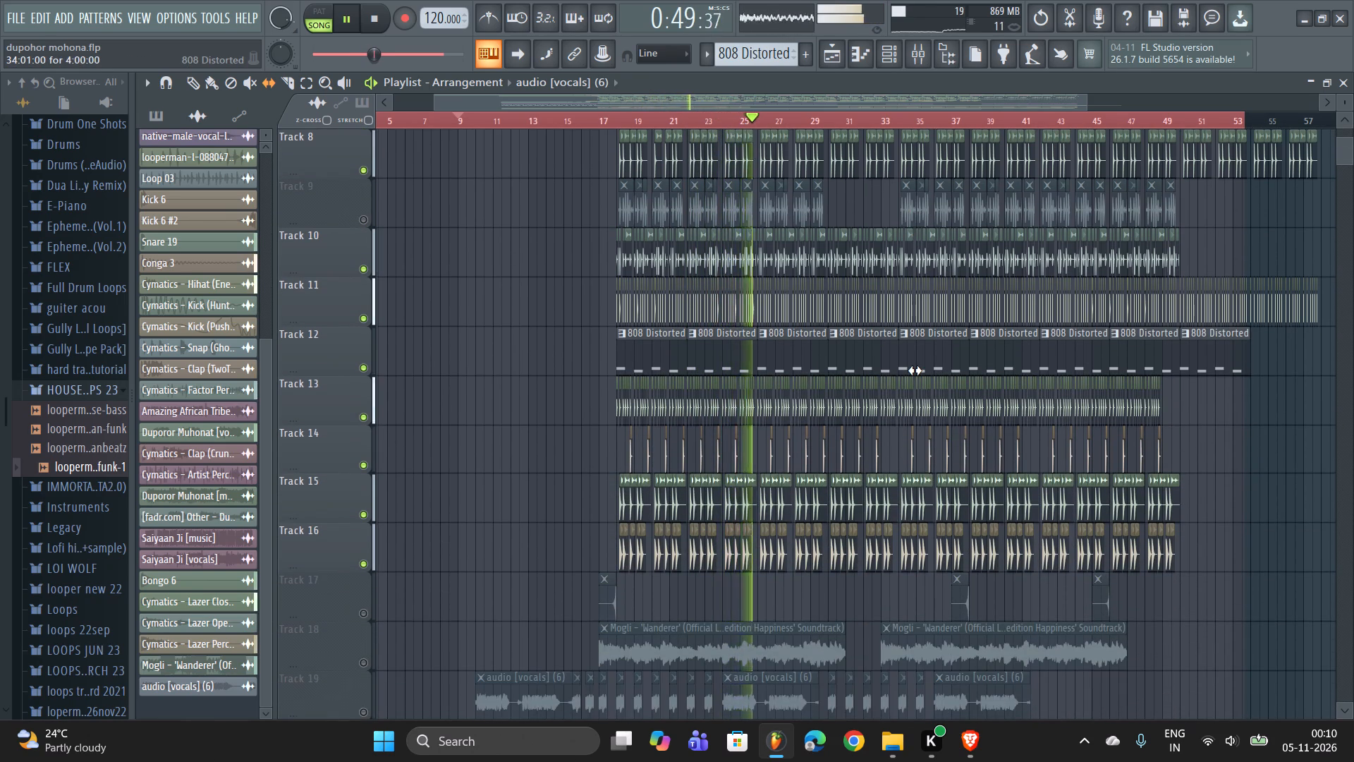
scroll(915, 370, up, 3)
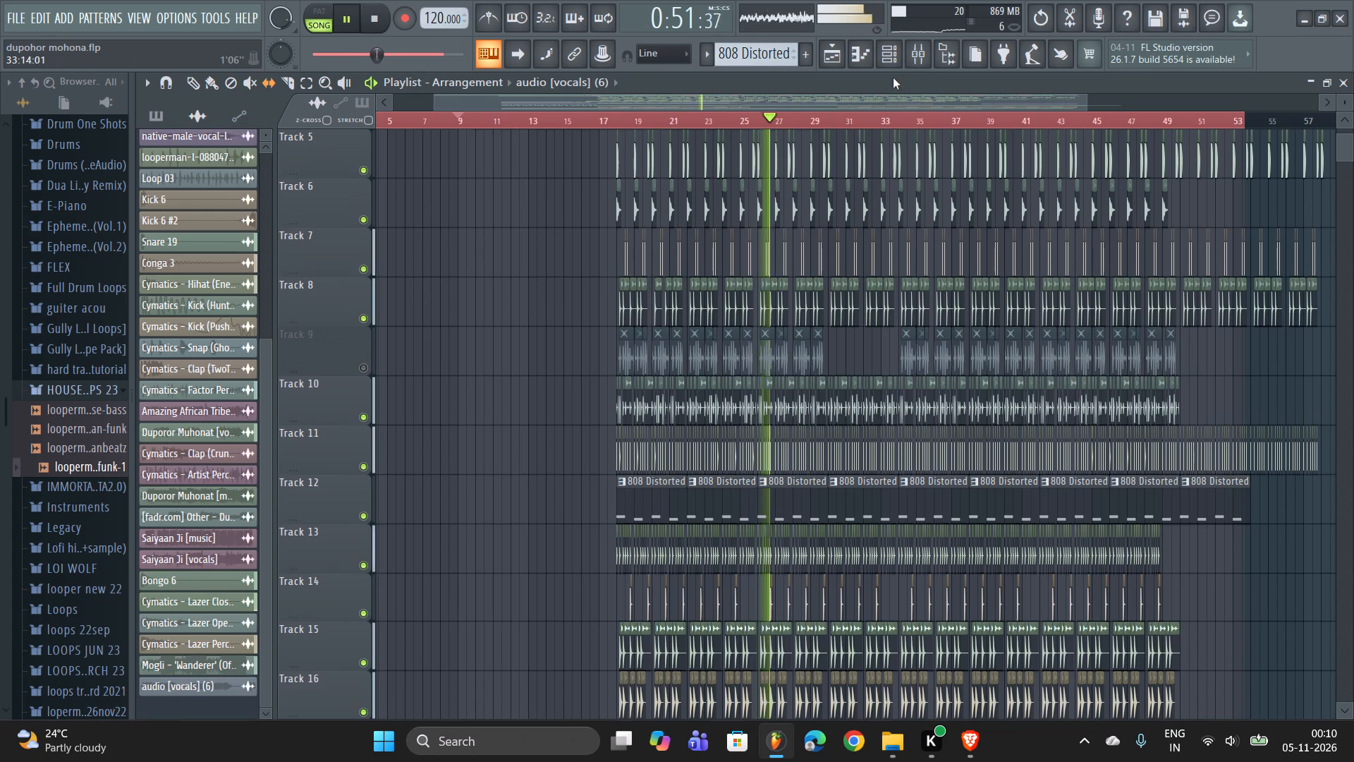
In the mixer, solo the Duporor Muhonat vocals track, lower the high-pass cutoff in Fruity parametric EQ 2, and end the solo.
click(924, 50)
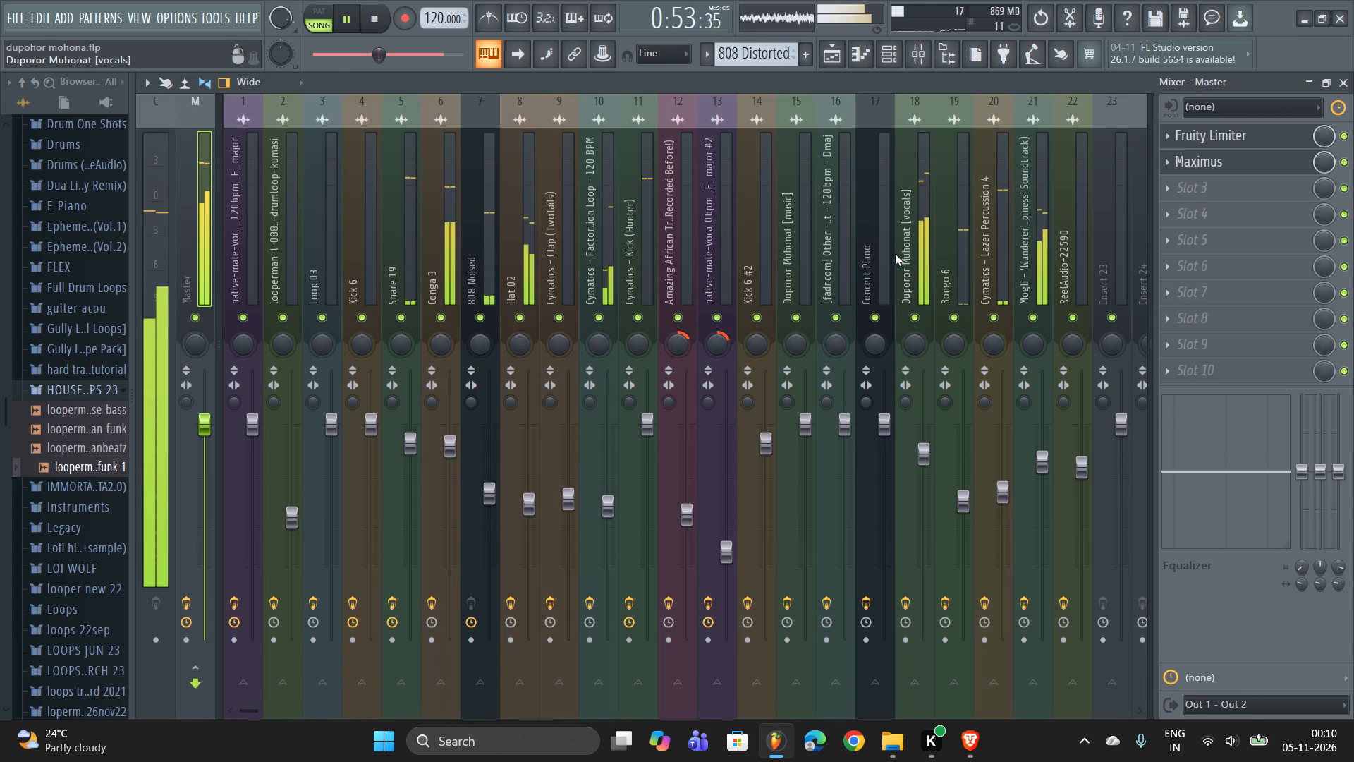
click(915, 257)
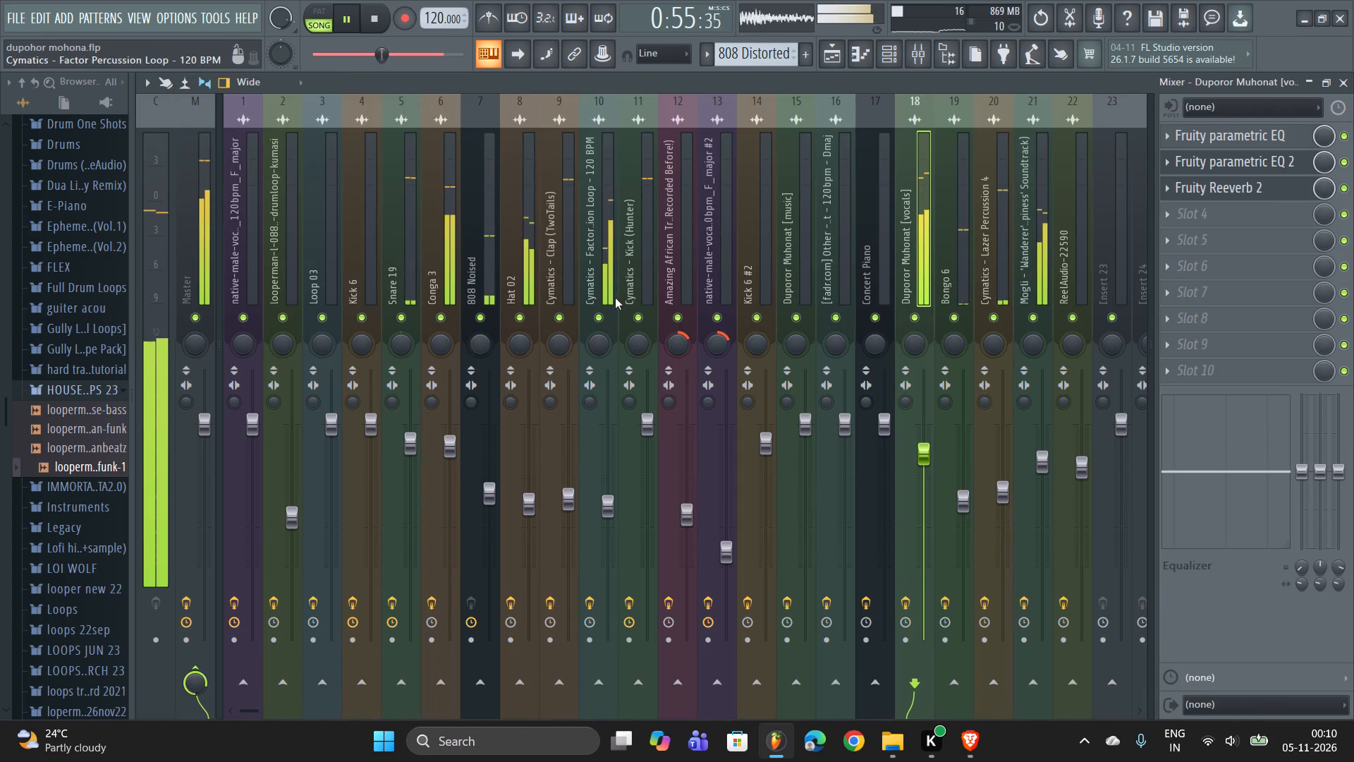
right_click(922, 315)
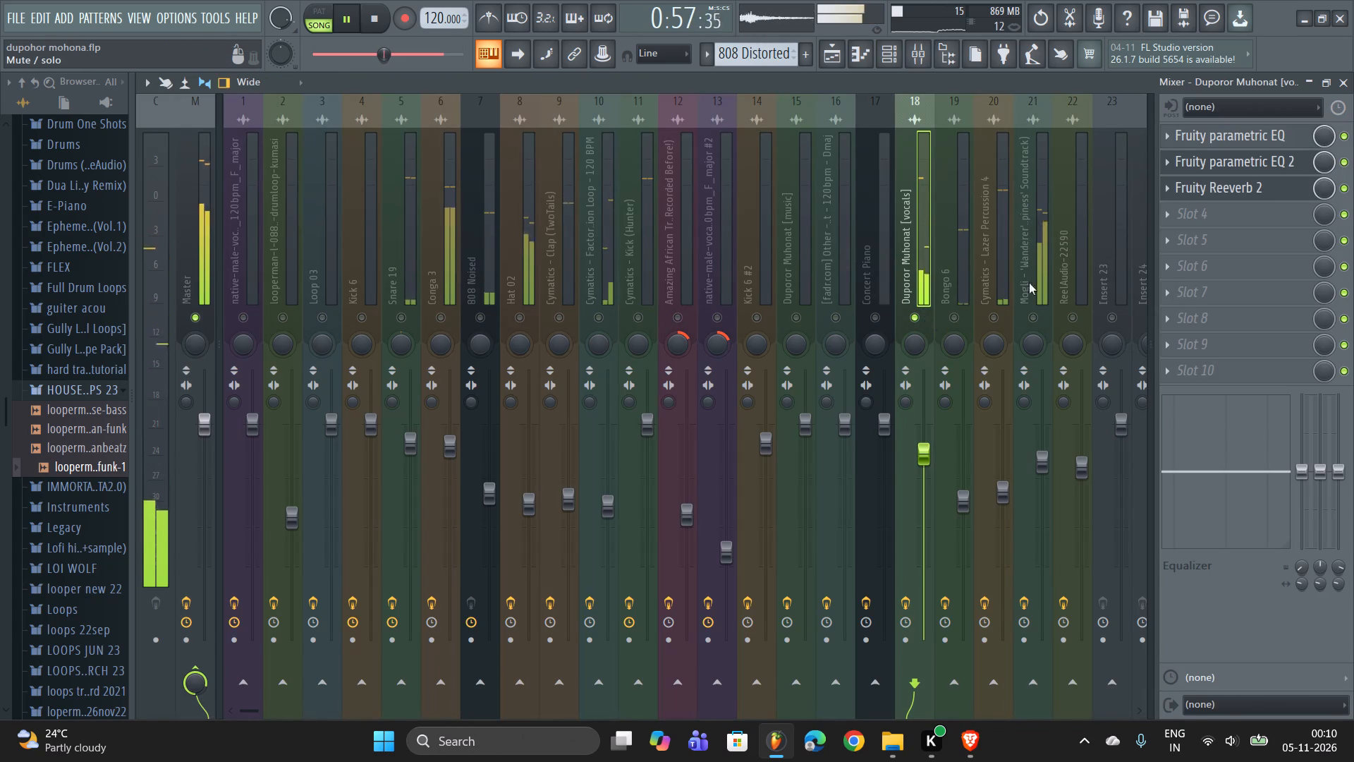
double_click(1247, 160)
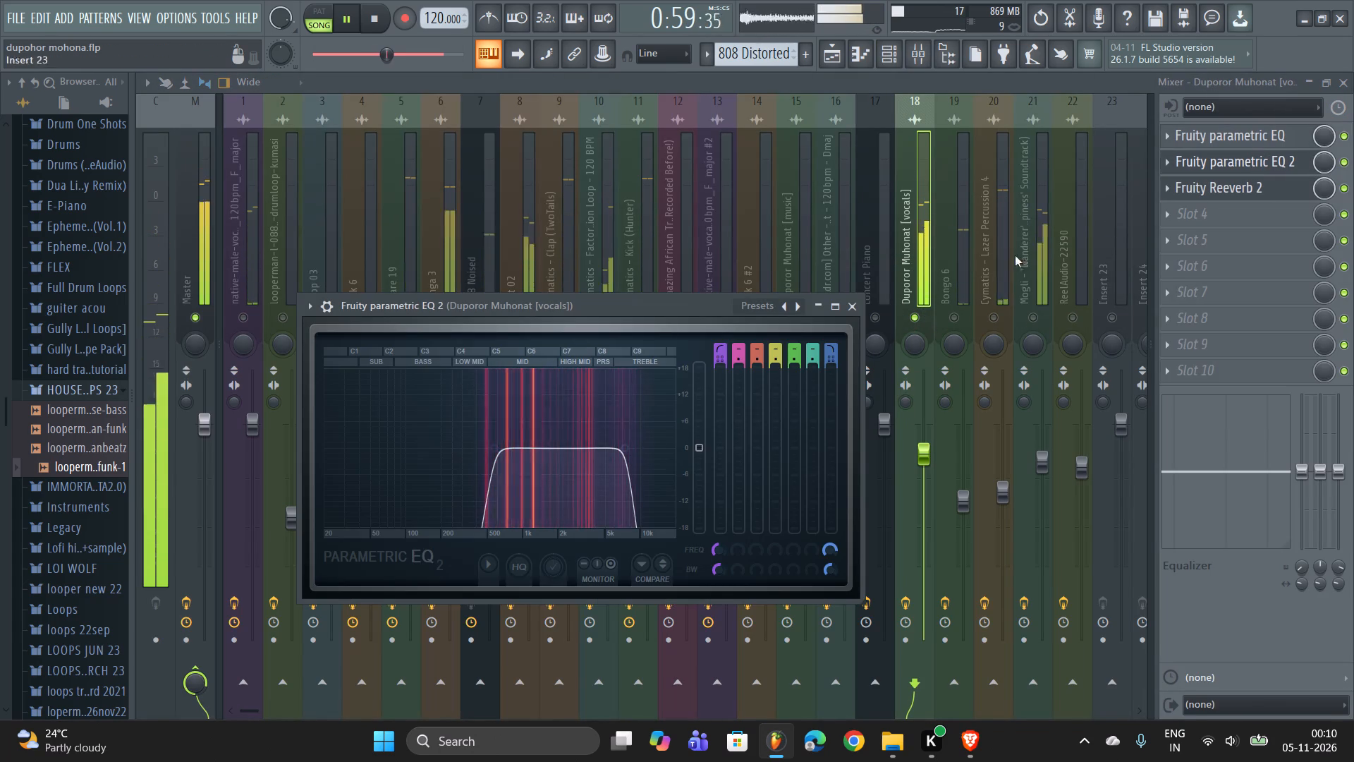
drag(484, 451, 291, 481)
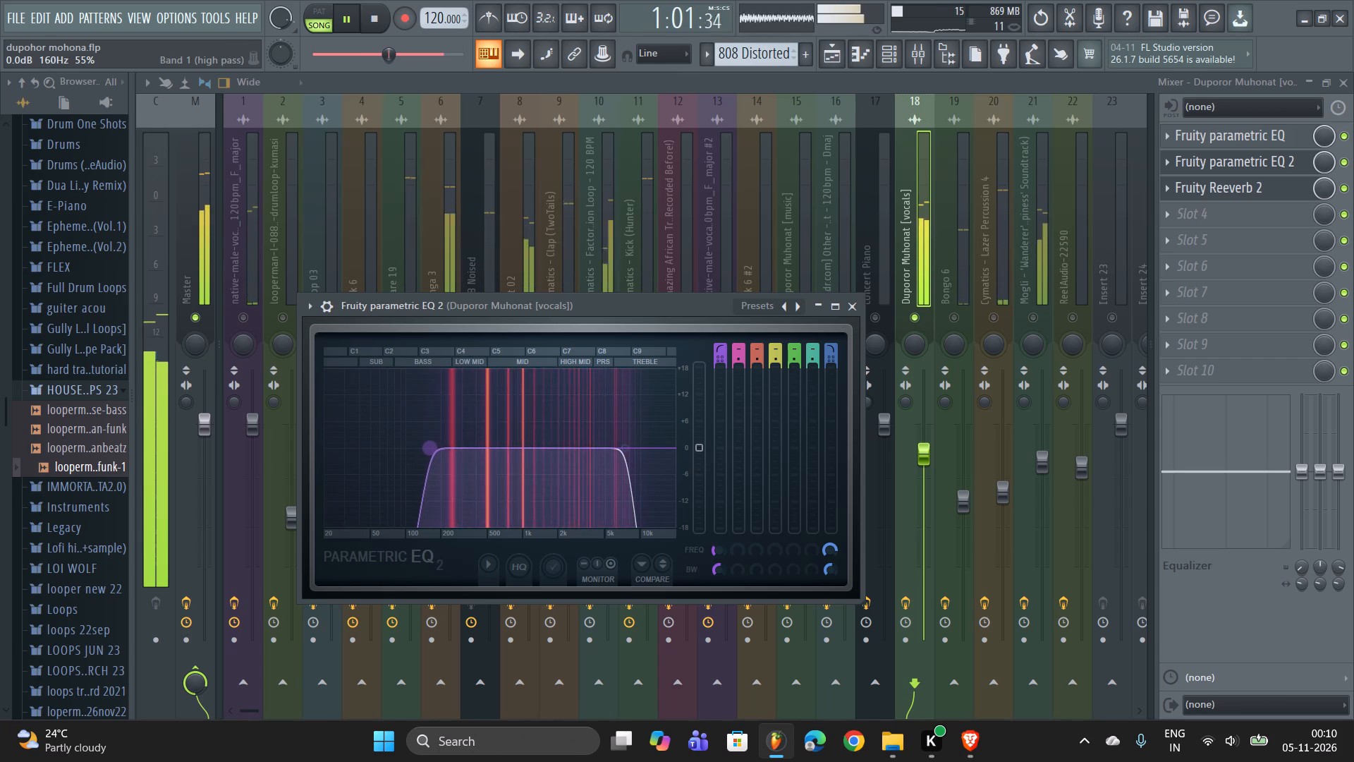
drag(291, 481, 336, 488)
right_click(914, 325)
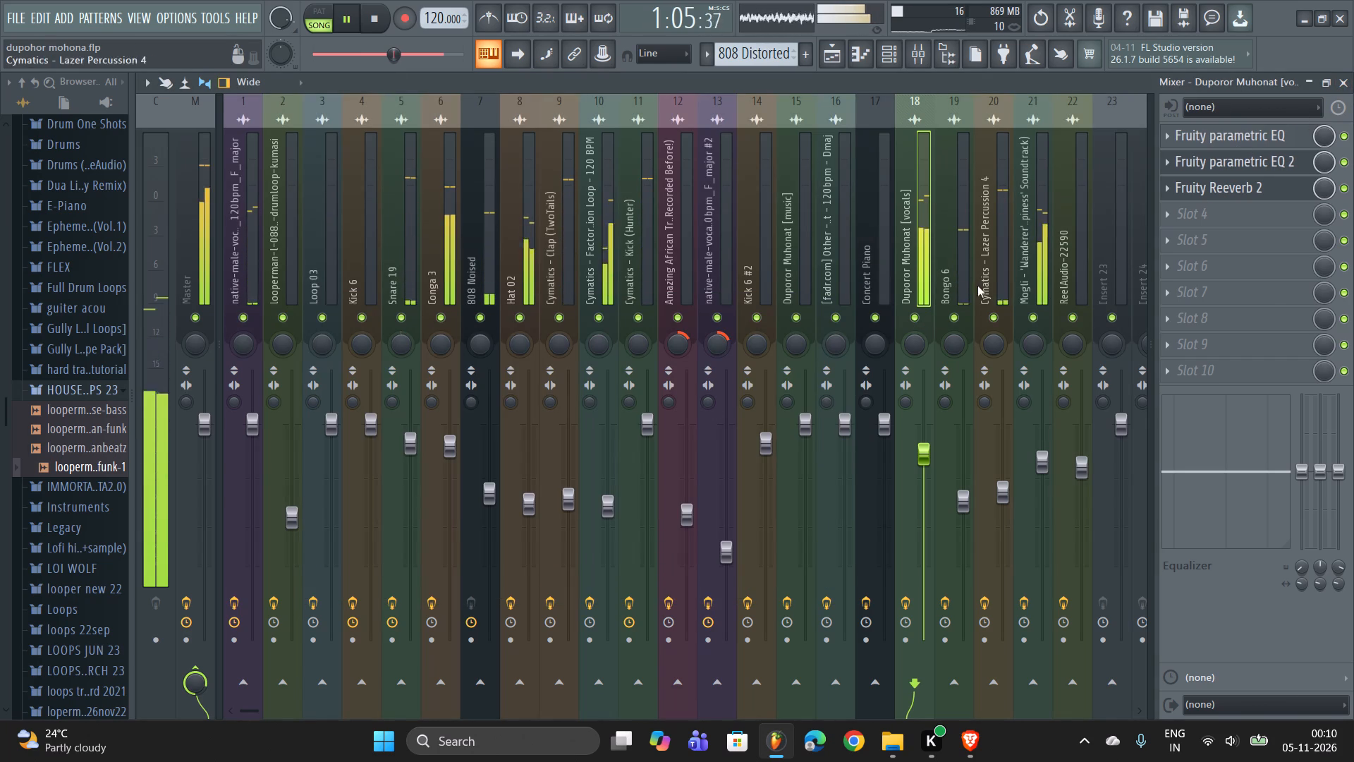
Widen the vocals track's Fruity parametric EQ 2 pass band to a high-pass of about 50 Hz and a low-pass of about 11 kHz.
double_click(1244, 155)
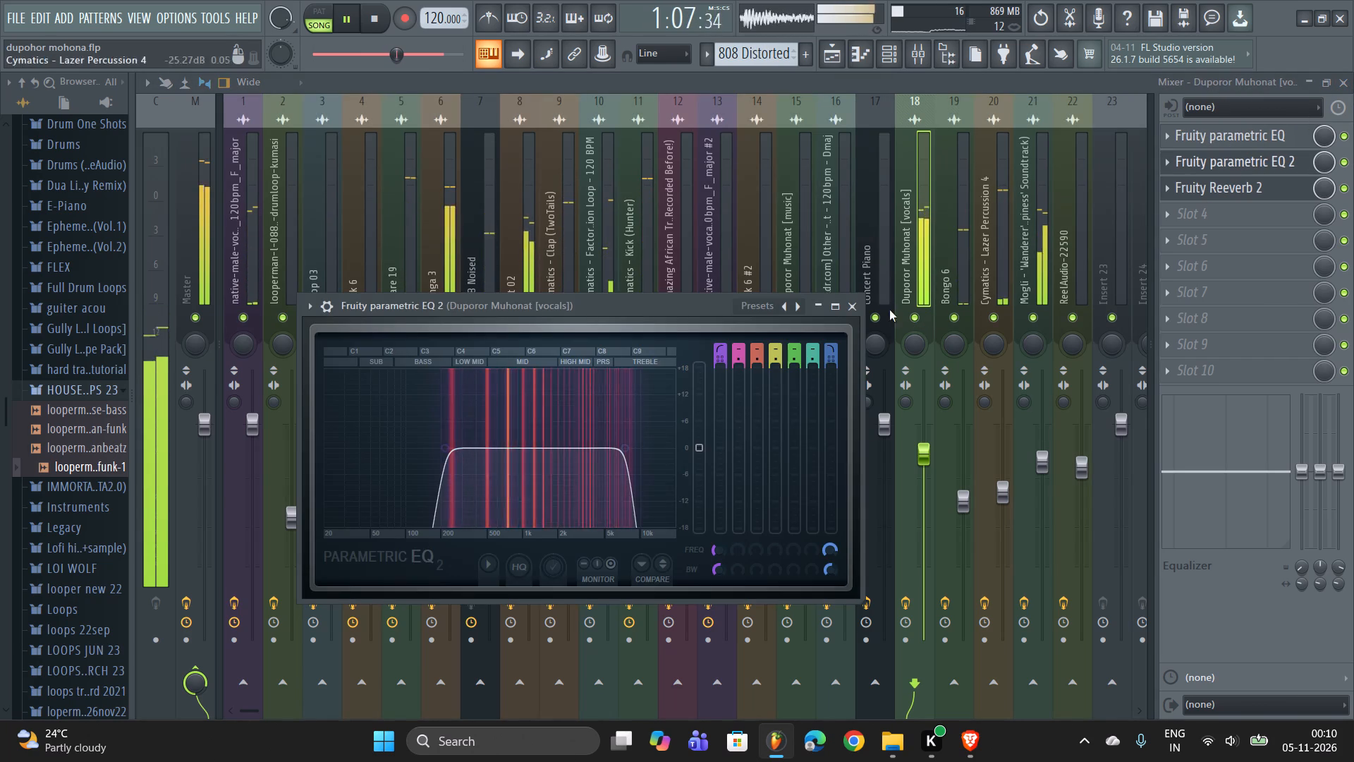
drag(437, 459, 224, 489)
drag(373, 445, 355, 447)
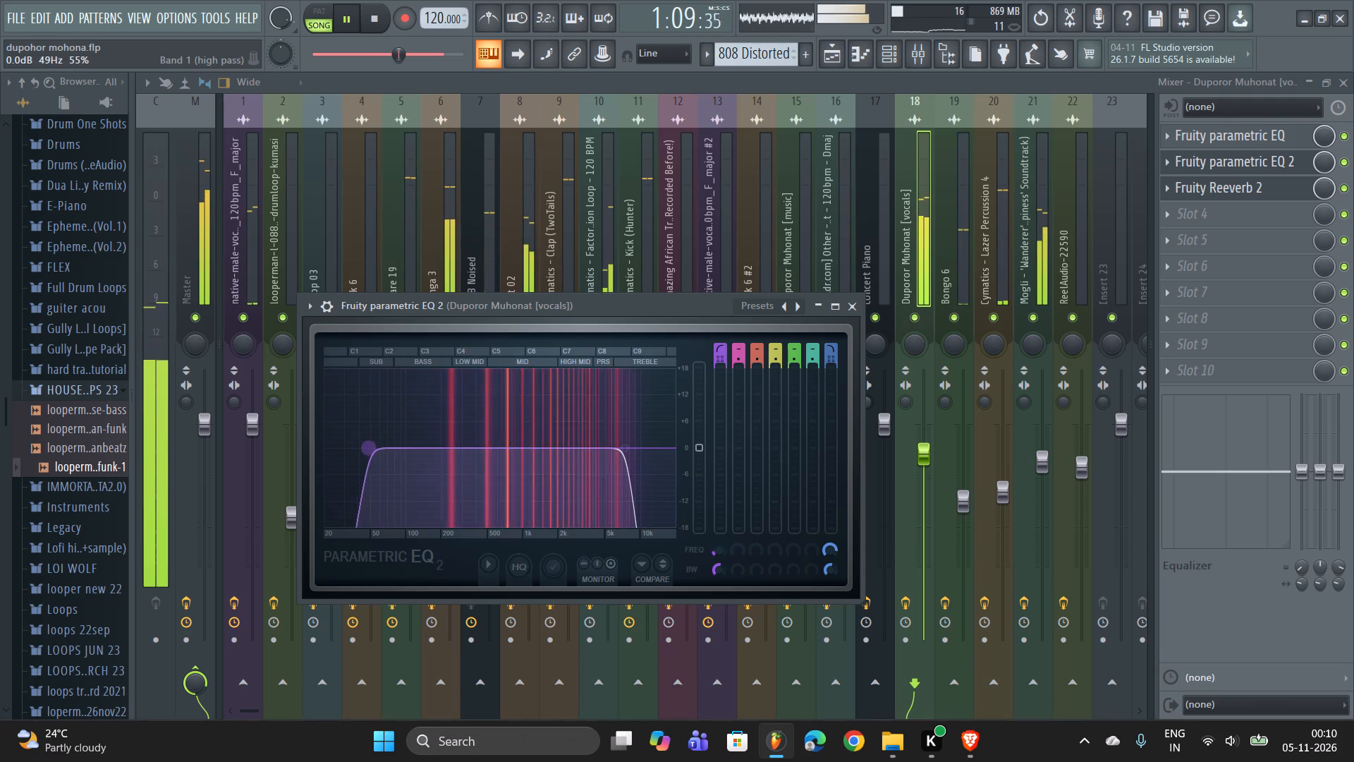
drag(355, 447, 329, 454)
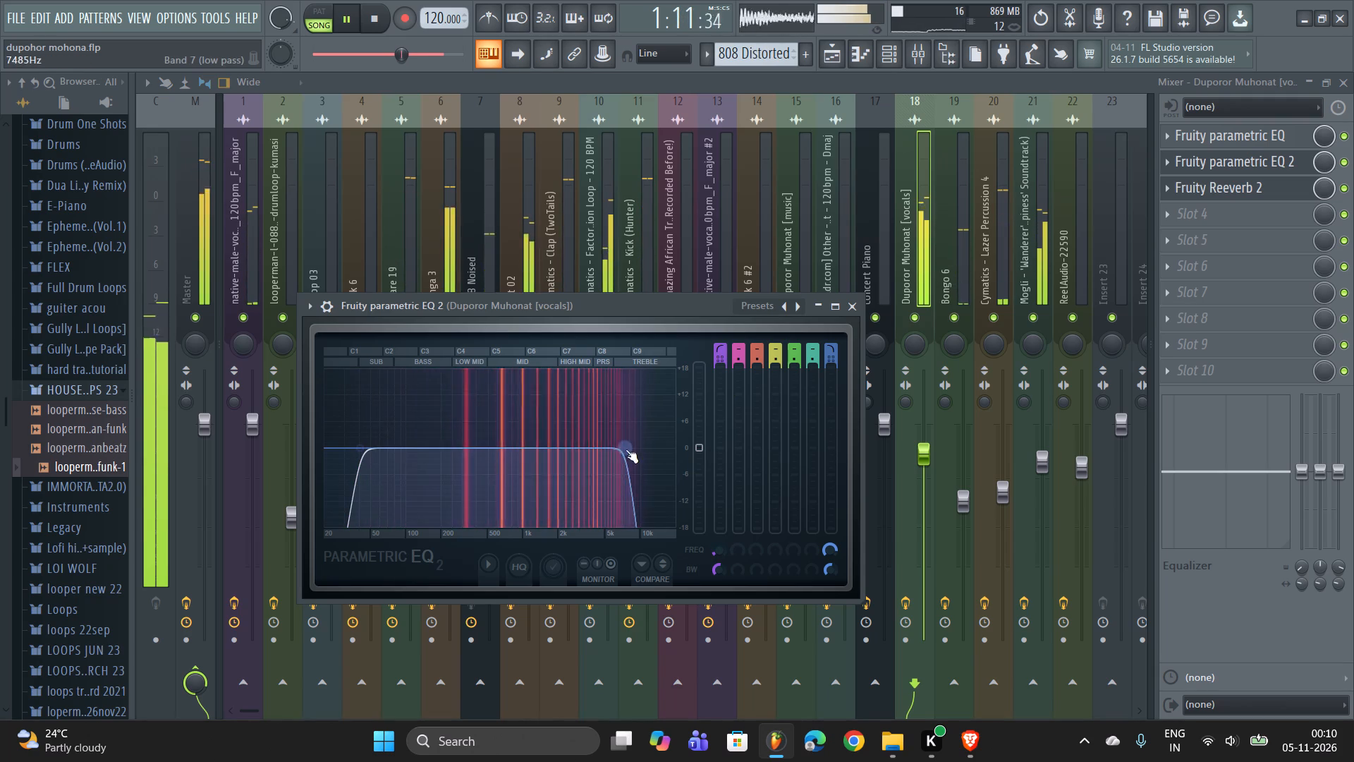
drag(626, 449, 713, 447)
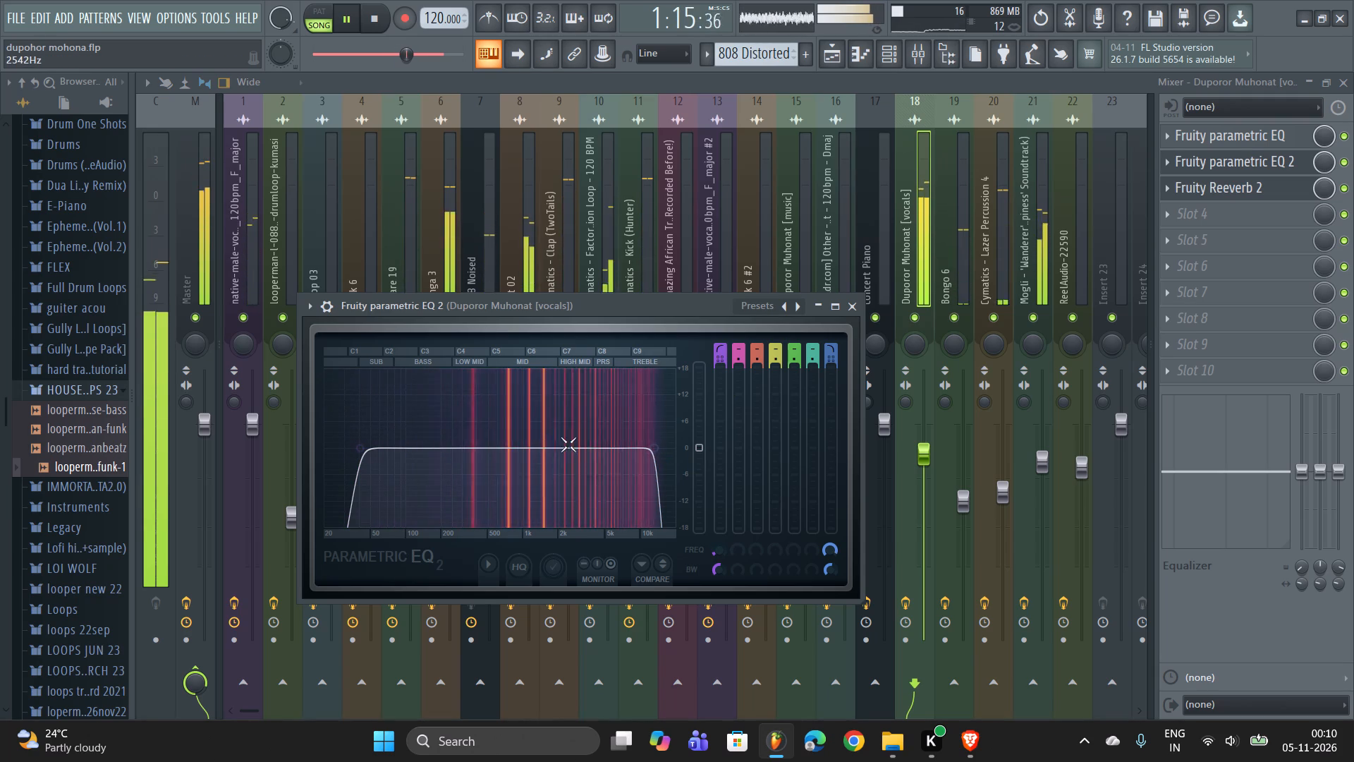
drag(647, 449, 621, 458)
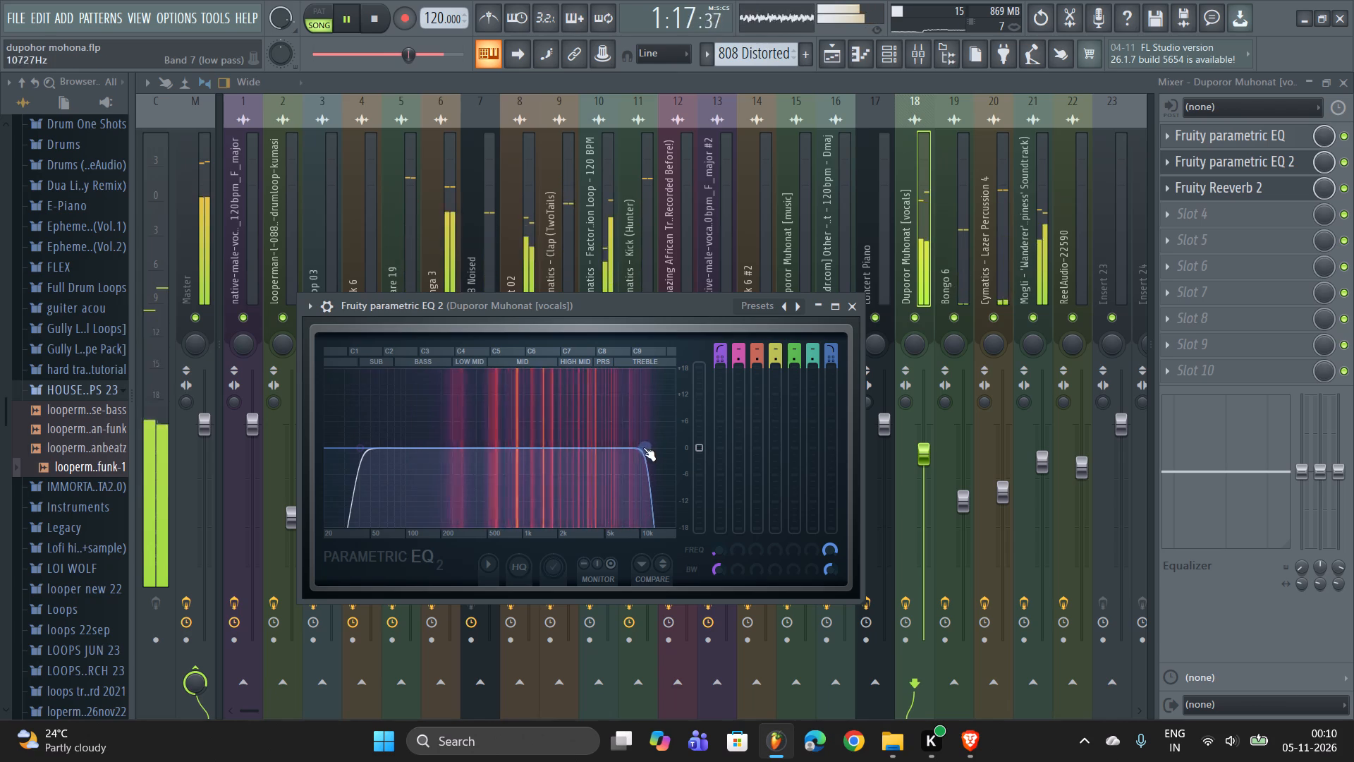
drag(635, 446, 673, 469)
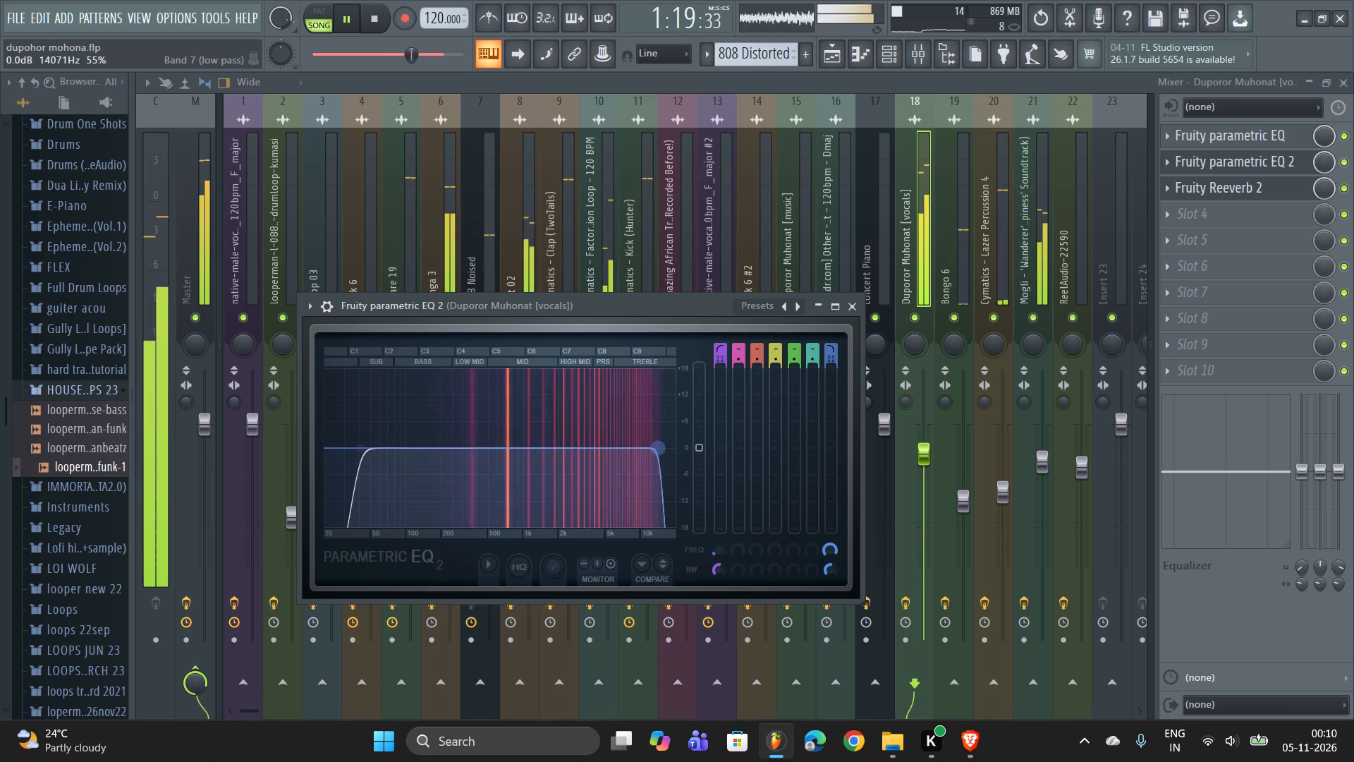
drag(673, 469, 639, 470)
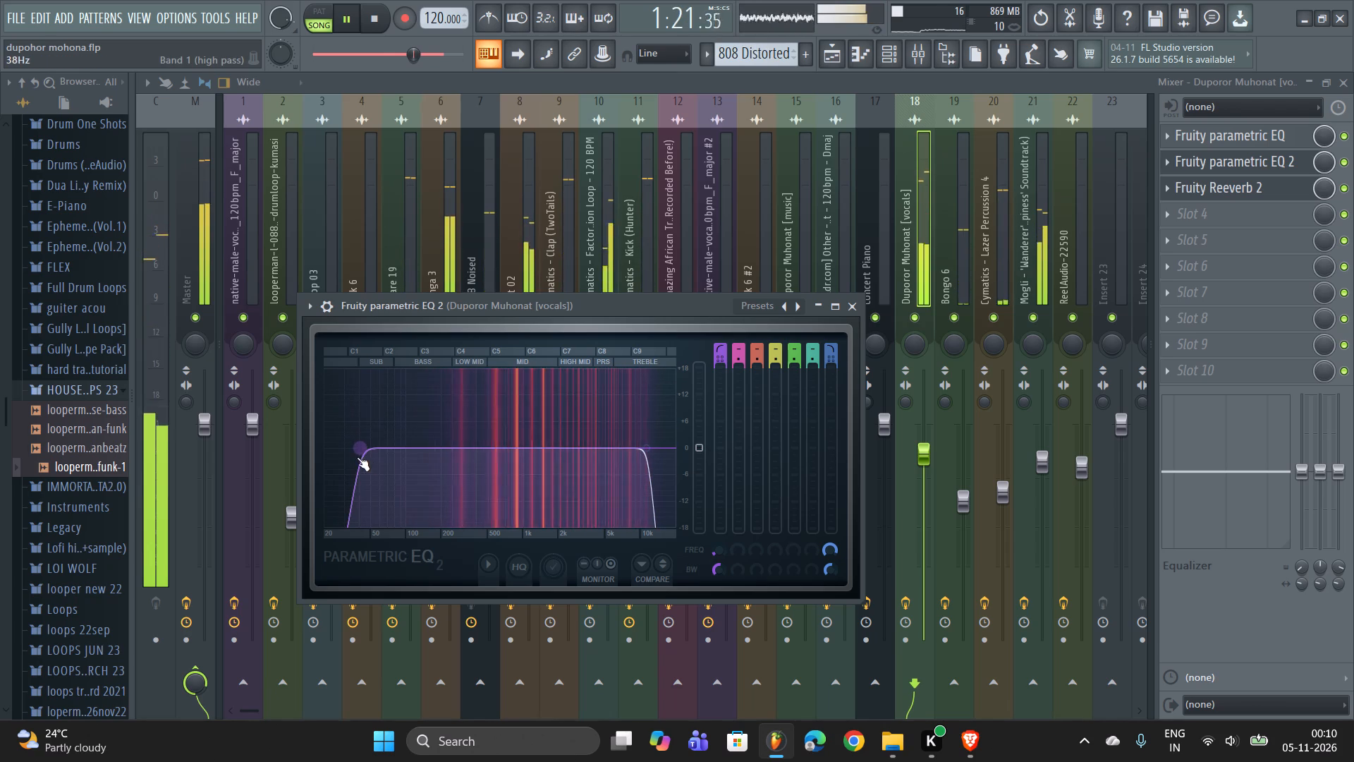
drag(358, 456, 382, 450)
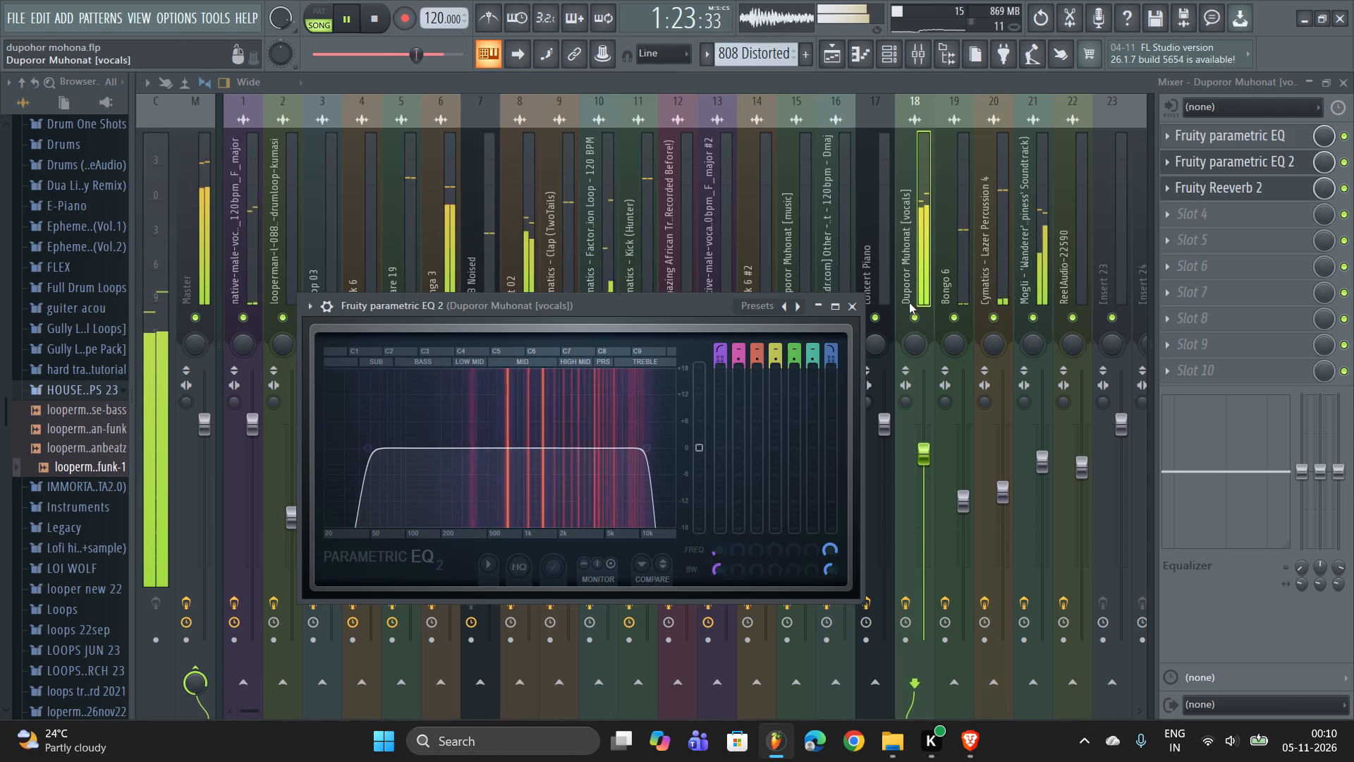
click(1344, 87)
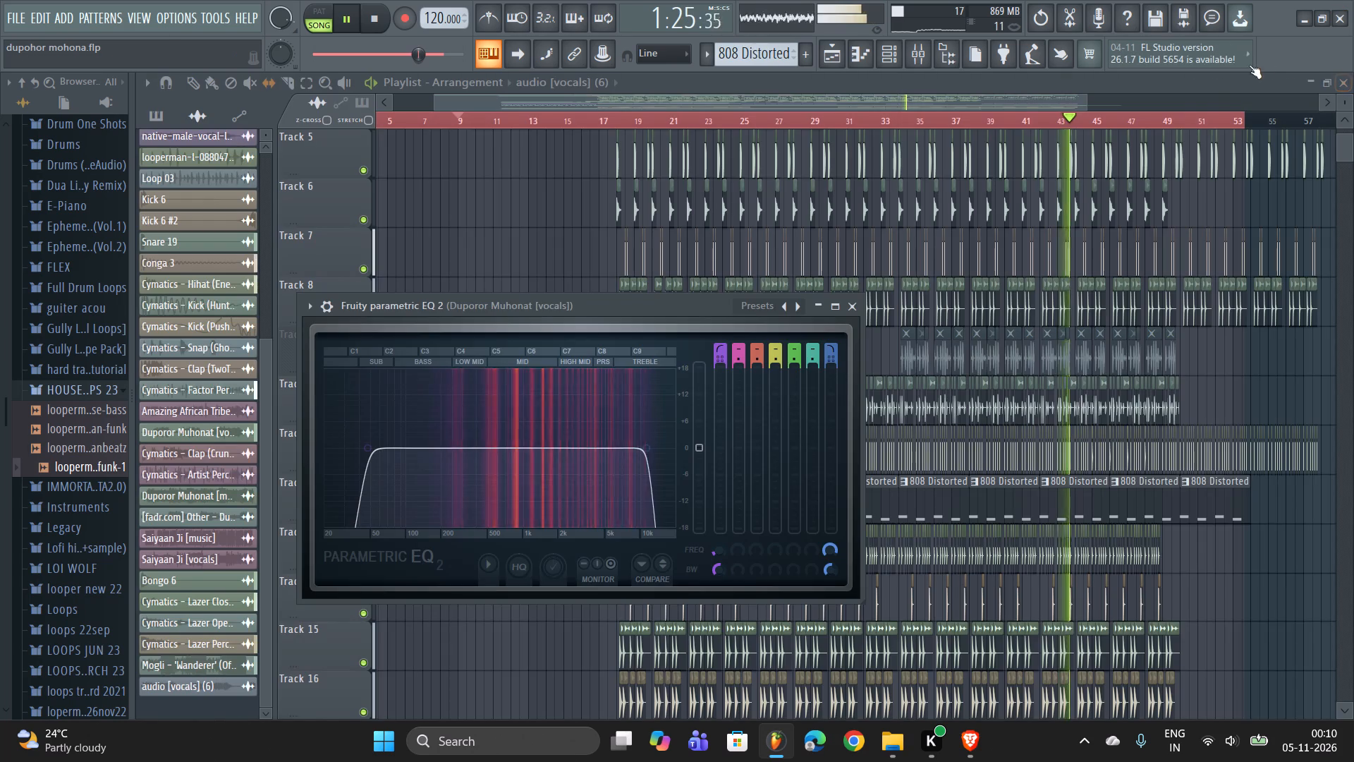
Examine the playlist tracks from the top down to the muted audio tracks while listening to the rest of the arrangement.
drag(696, 100, 666, 99)
scroll(559, 144, up, 5)
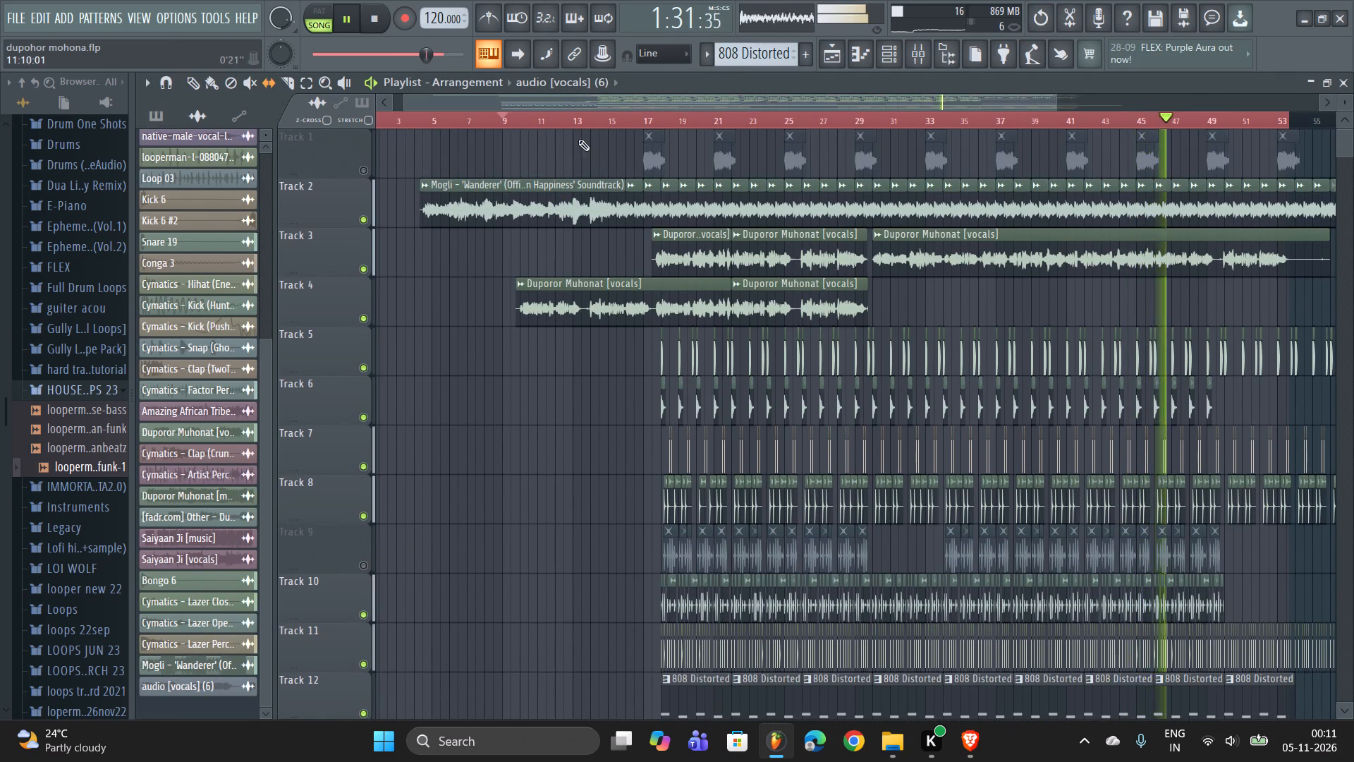
scroll(771, 233, down, 9)
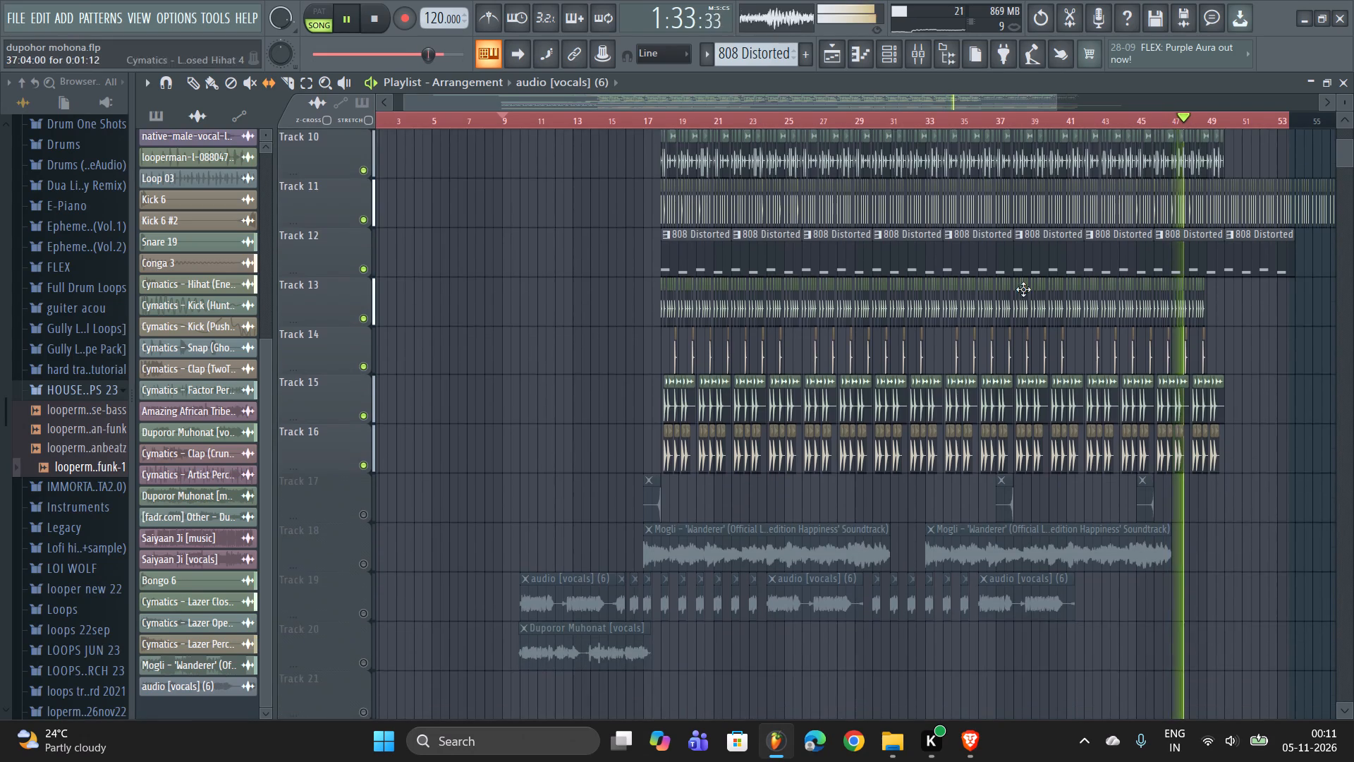
scroll(1041, 298, down, 1)
scroll(1069, 318, up, 11)
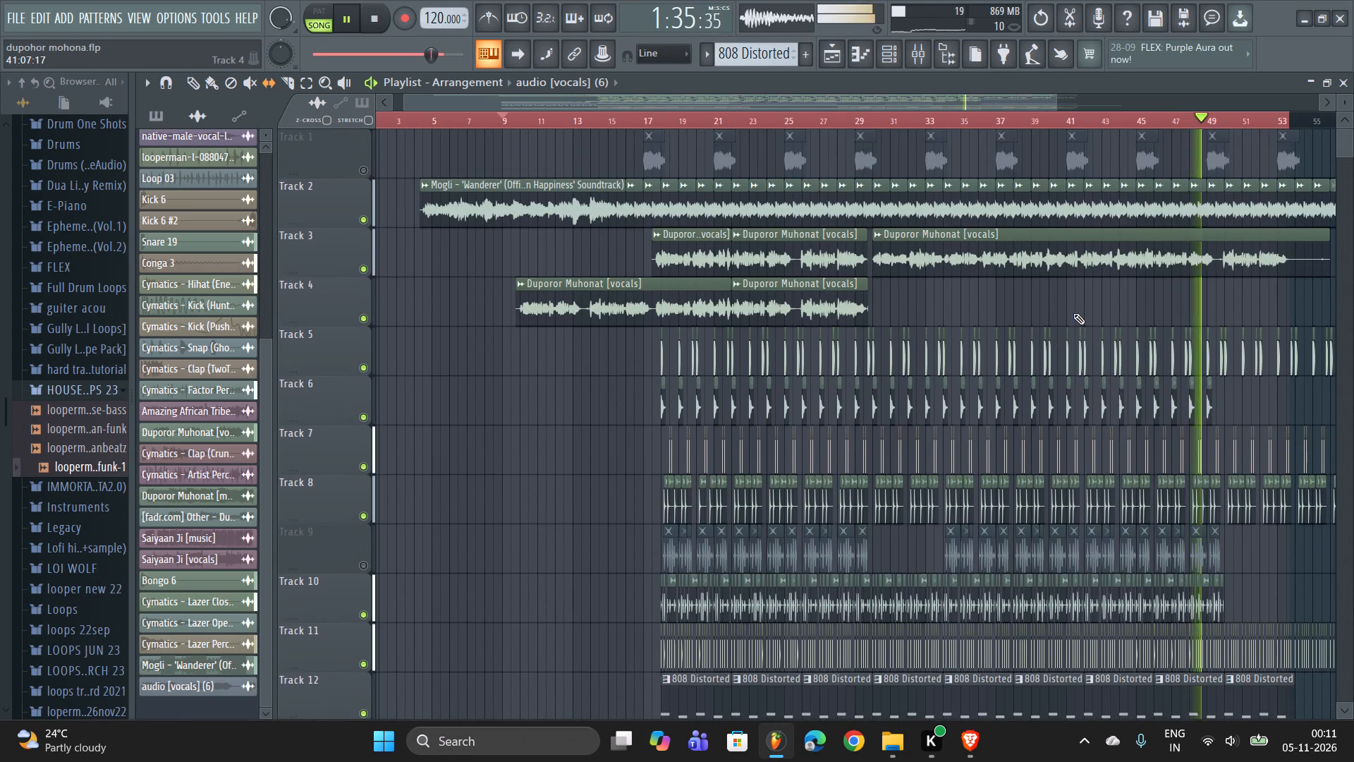
scroll(1073, 313, up, 3)
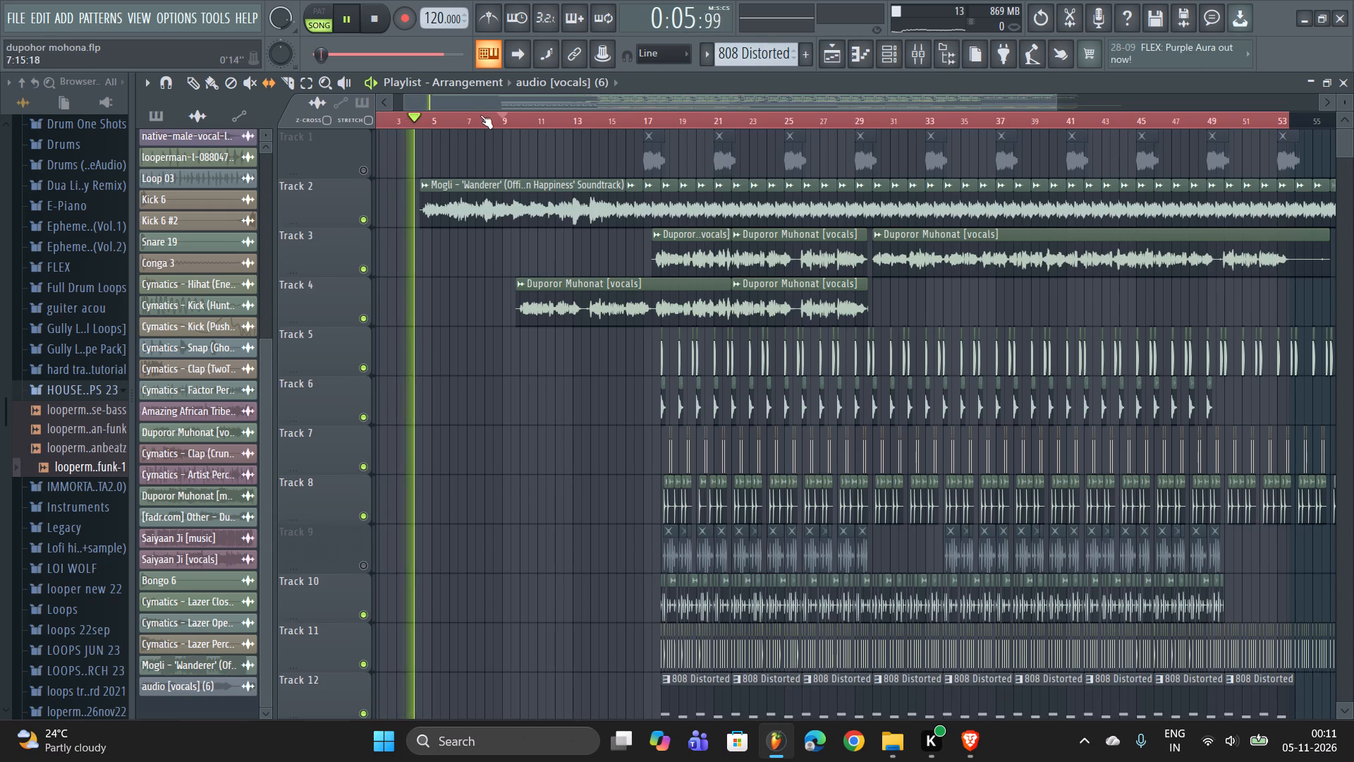
Move the start of the playlist's time selection to about bar 4 and deselect the clips.
right_drag(388, 115, 417, 130)
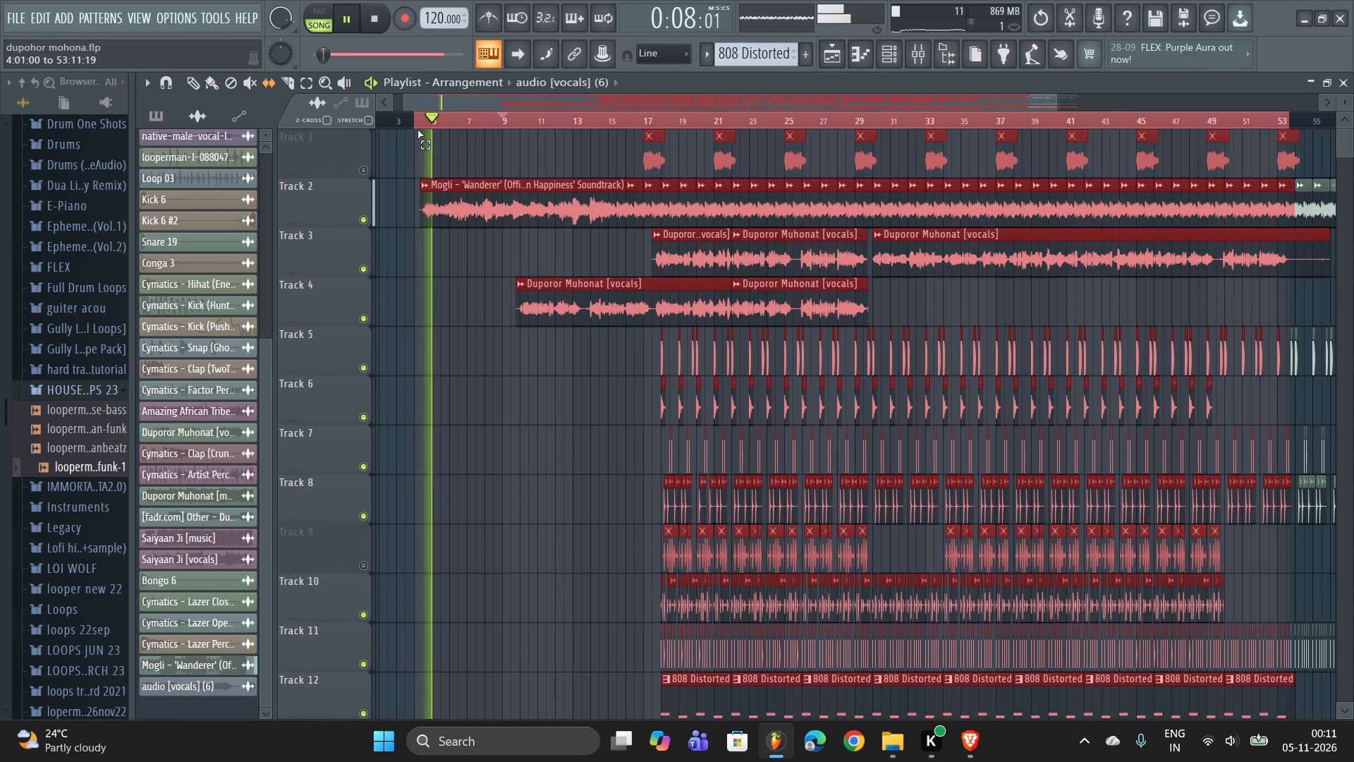
right_drag(417, 130, 422, 134)
right_click(473, 277)
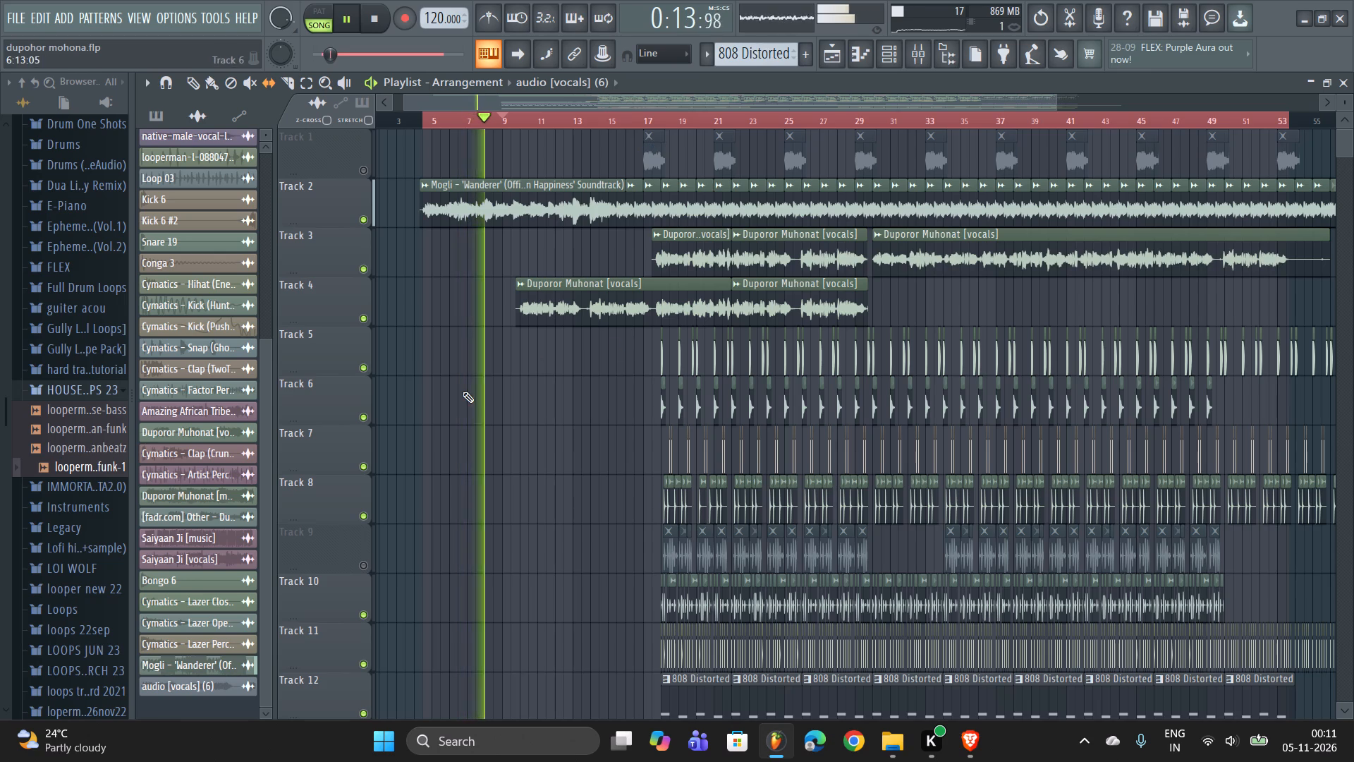
Check the effects on the Mogli 'Wanderer' mixer track and return to the playlist.
click(906, 54)
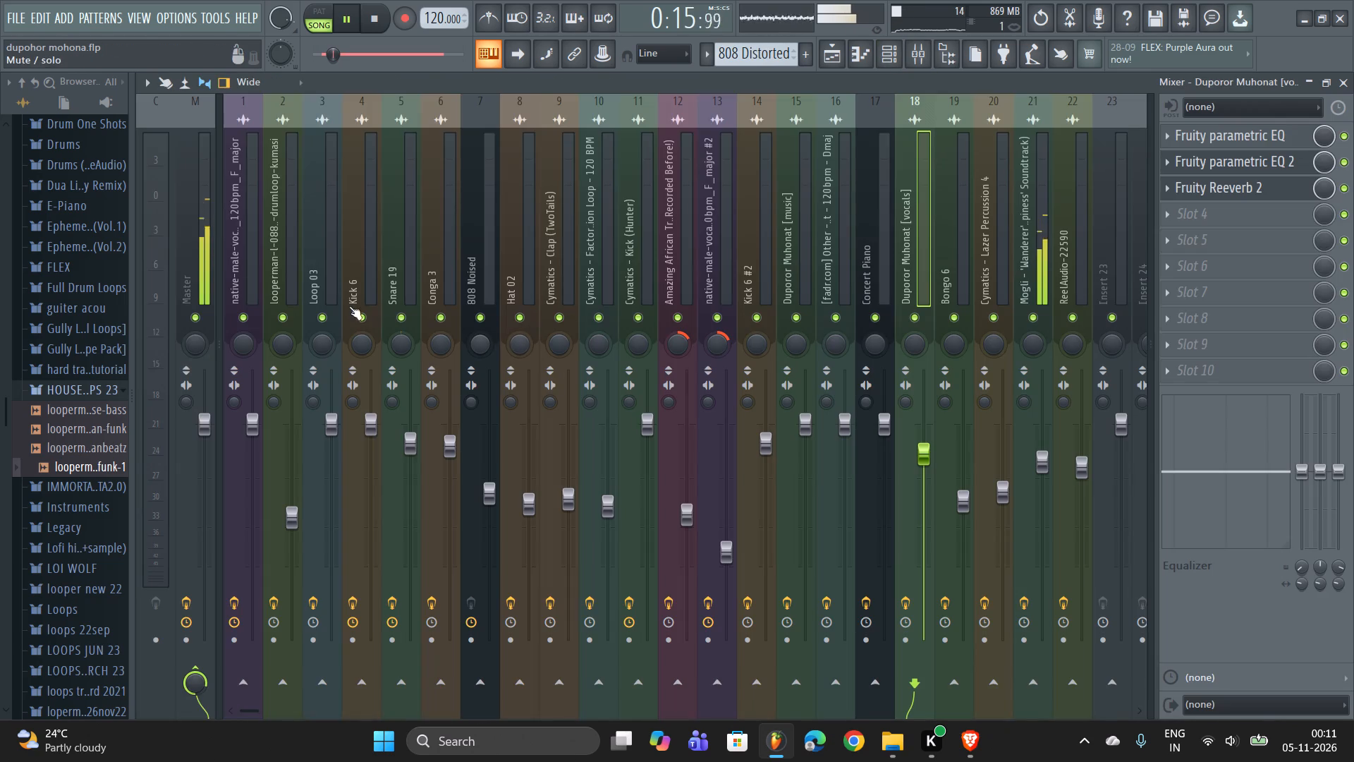
click(1042, 239)
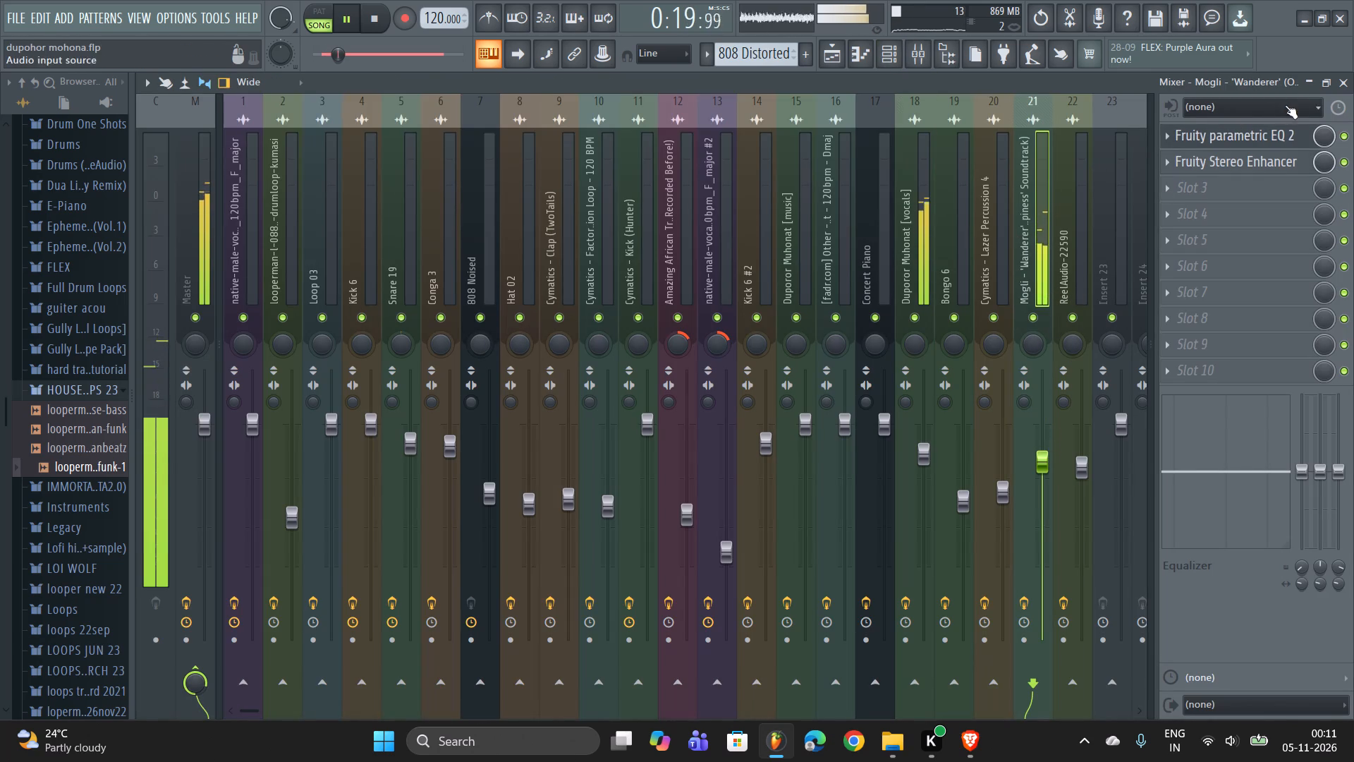
click(1340, 81)
right_click(506, 435)
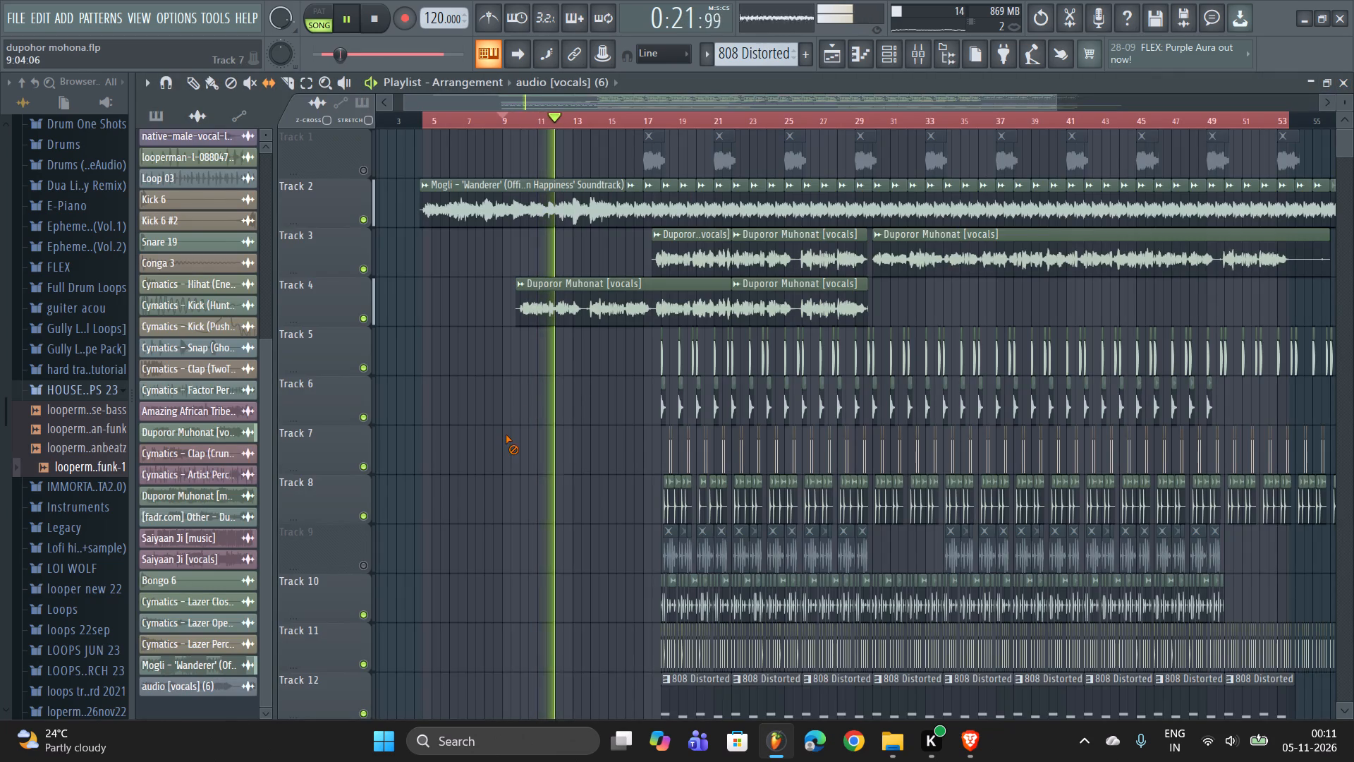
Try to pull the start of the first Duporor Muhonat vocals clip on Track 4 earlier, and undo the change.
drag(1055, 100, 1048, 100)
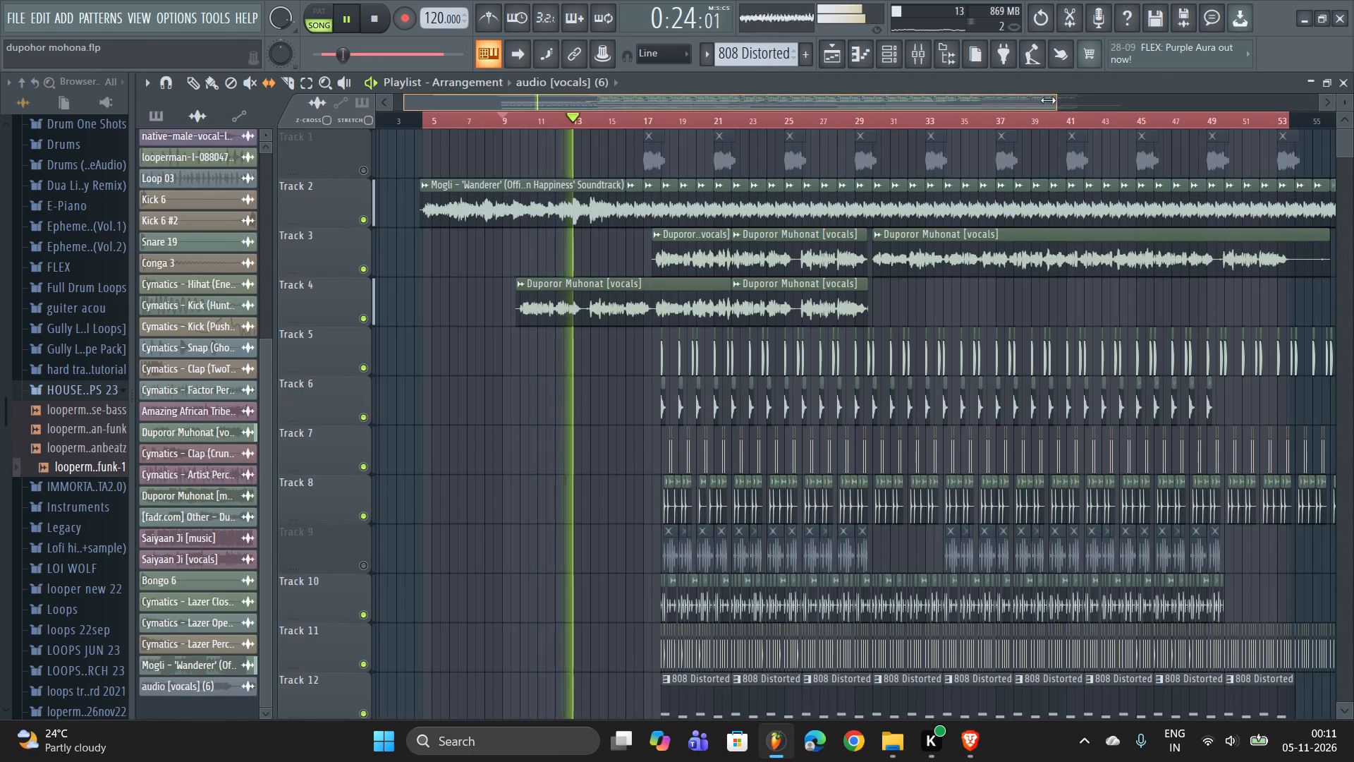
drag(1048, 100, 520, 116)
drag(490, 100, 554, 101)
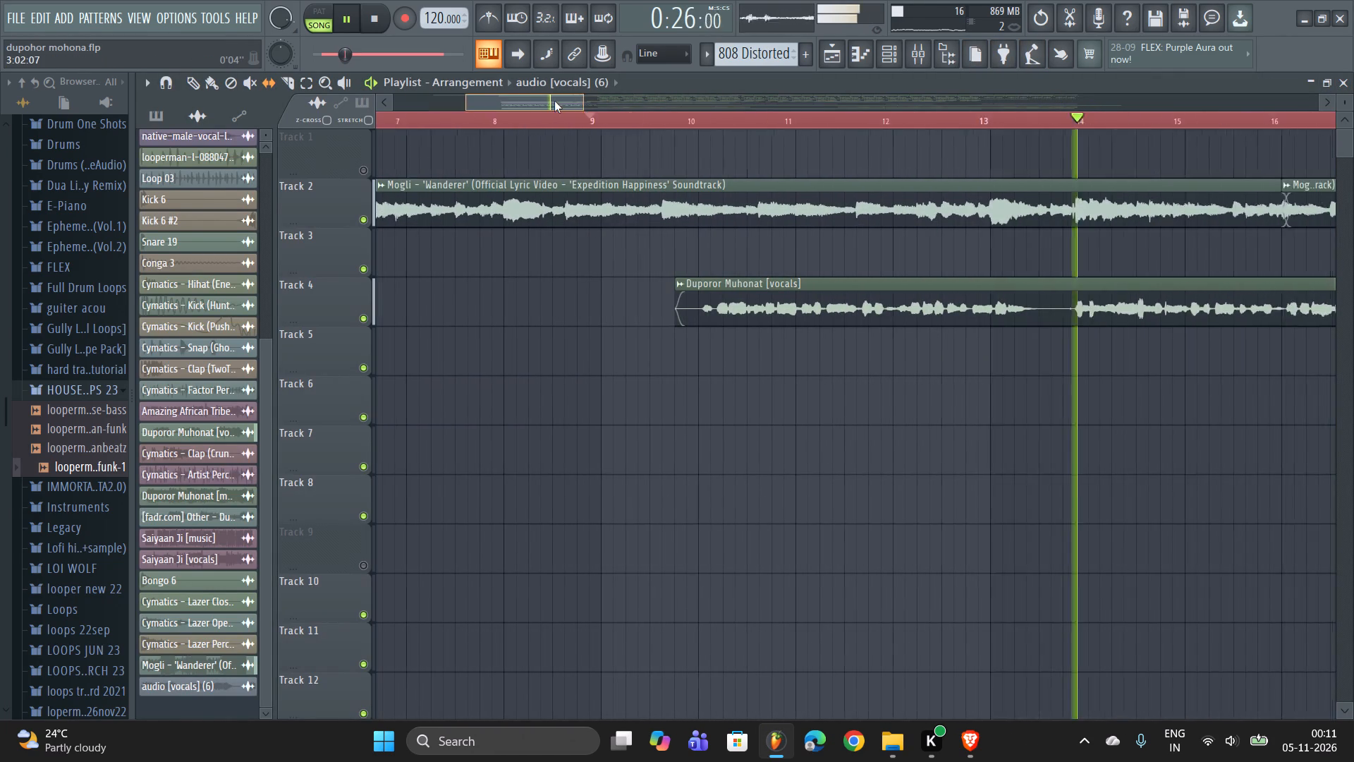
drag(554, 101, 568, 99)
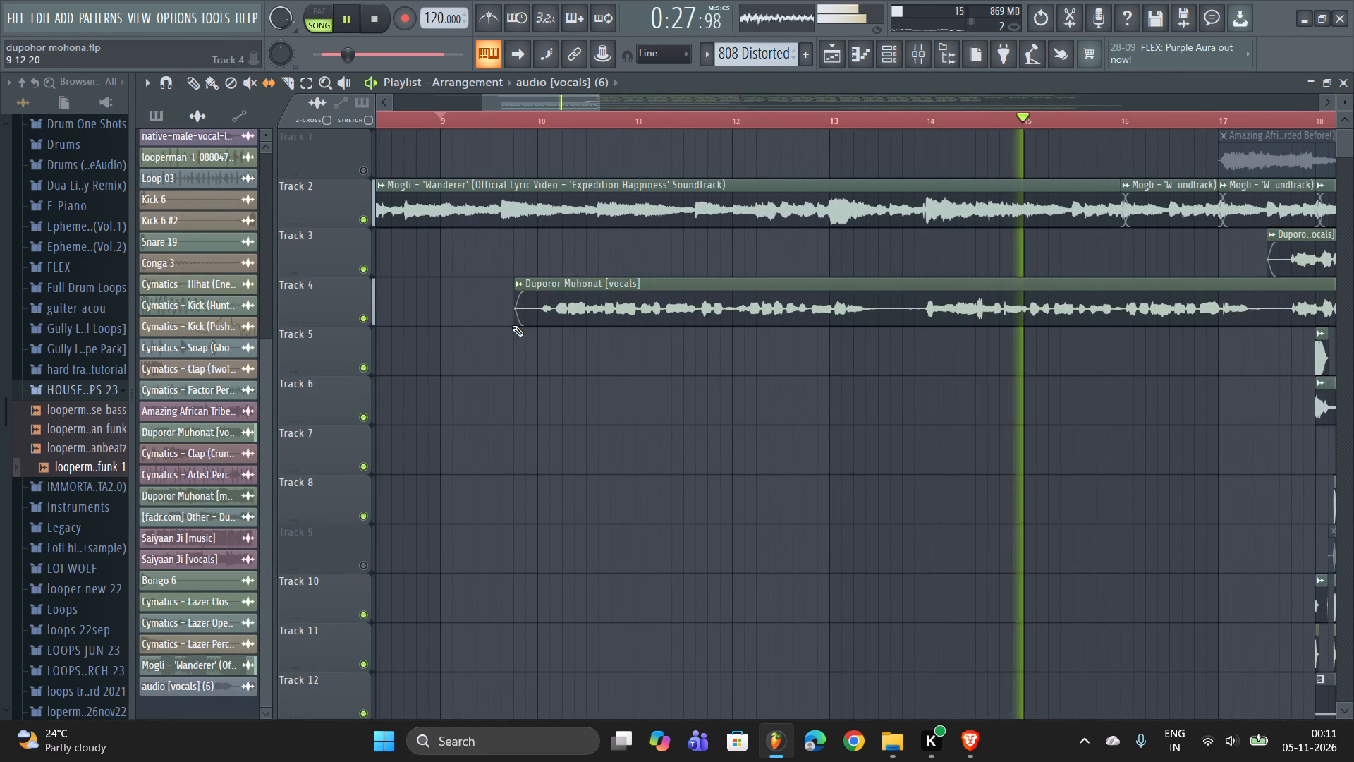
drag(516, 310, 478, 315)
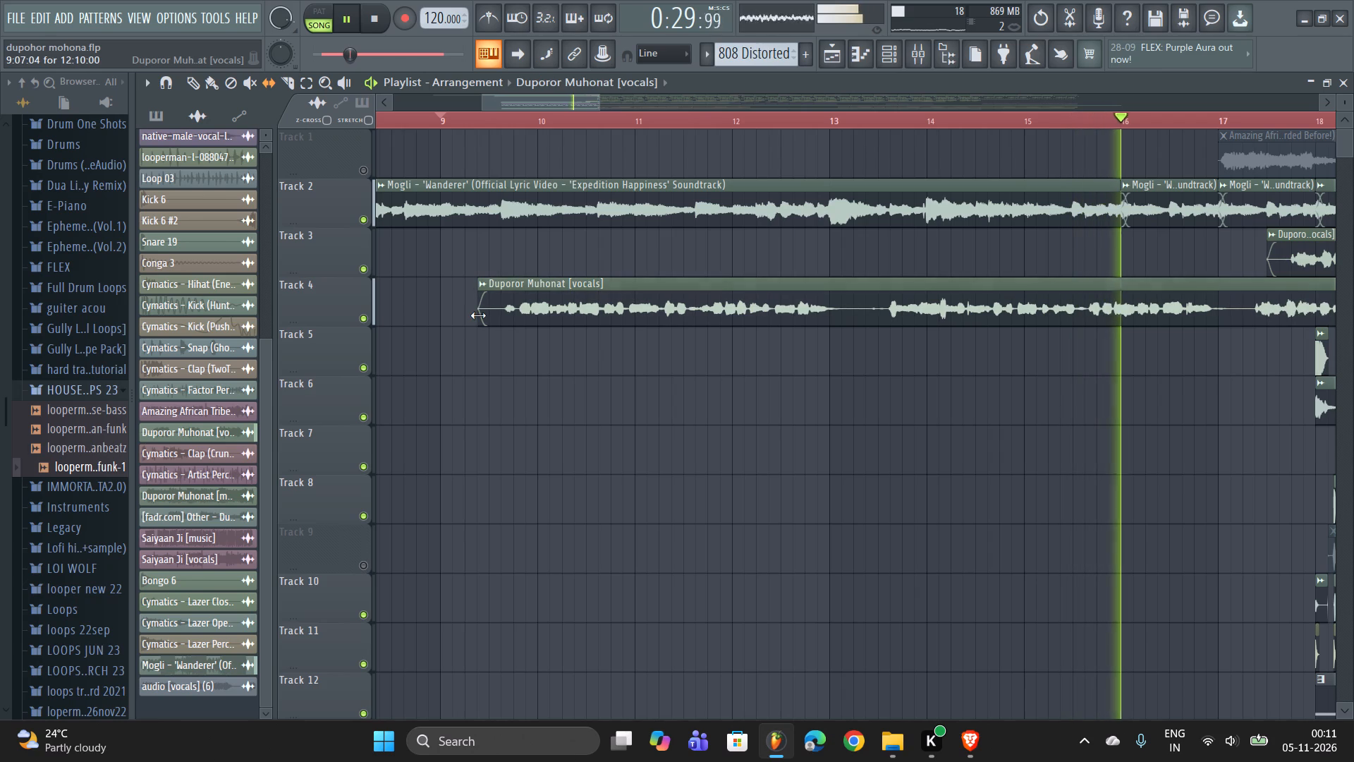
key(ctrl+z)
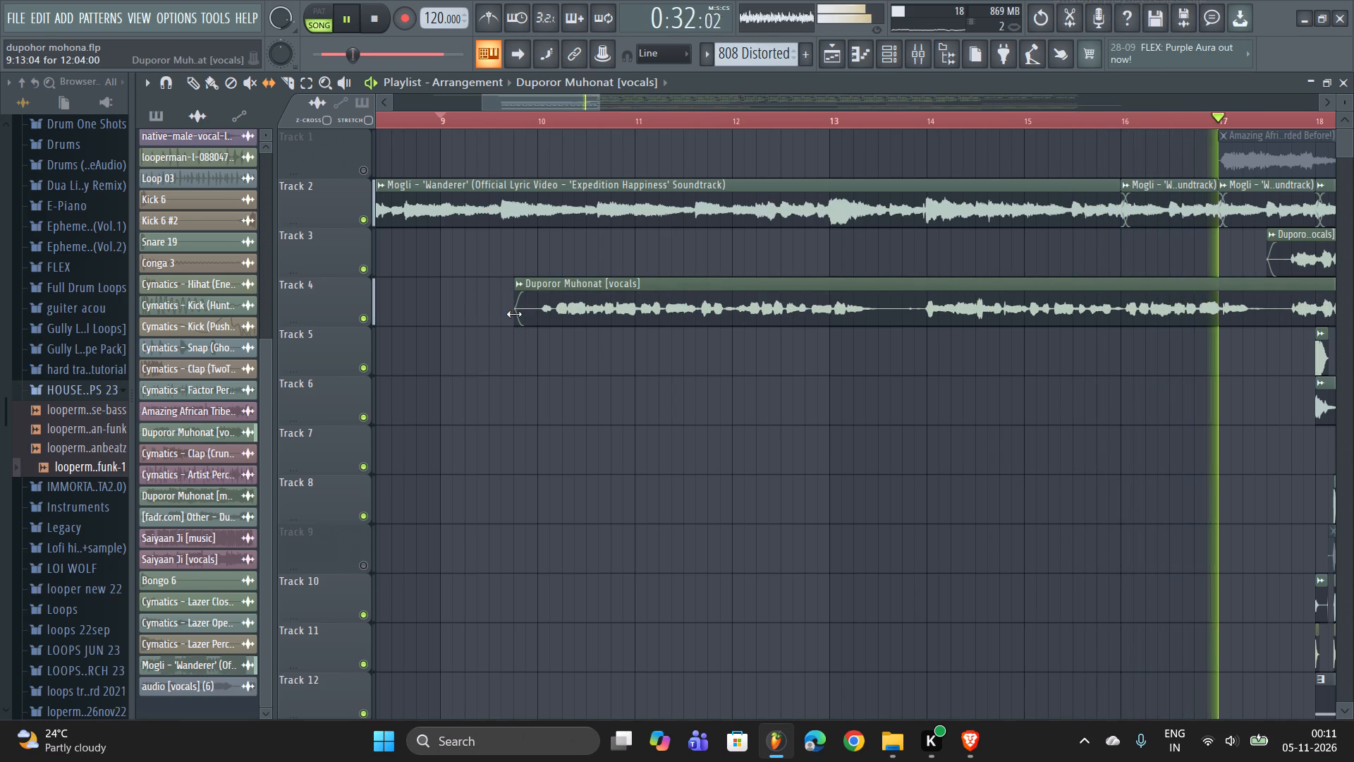
With the Draw tool, extend the start of the first Duporor Muhonat vocals clip on Track 4 back to just after bar 9.
click(194, 81)
drag(520, 307, 465, 308)
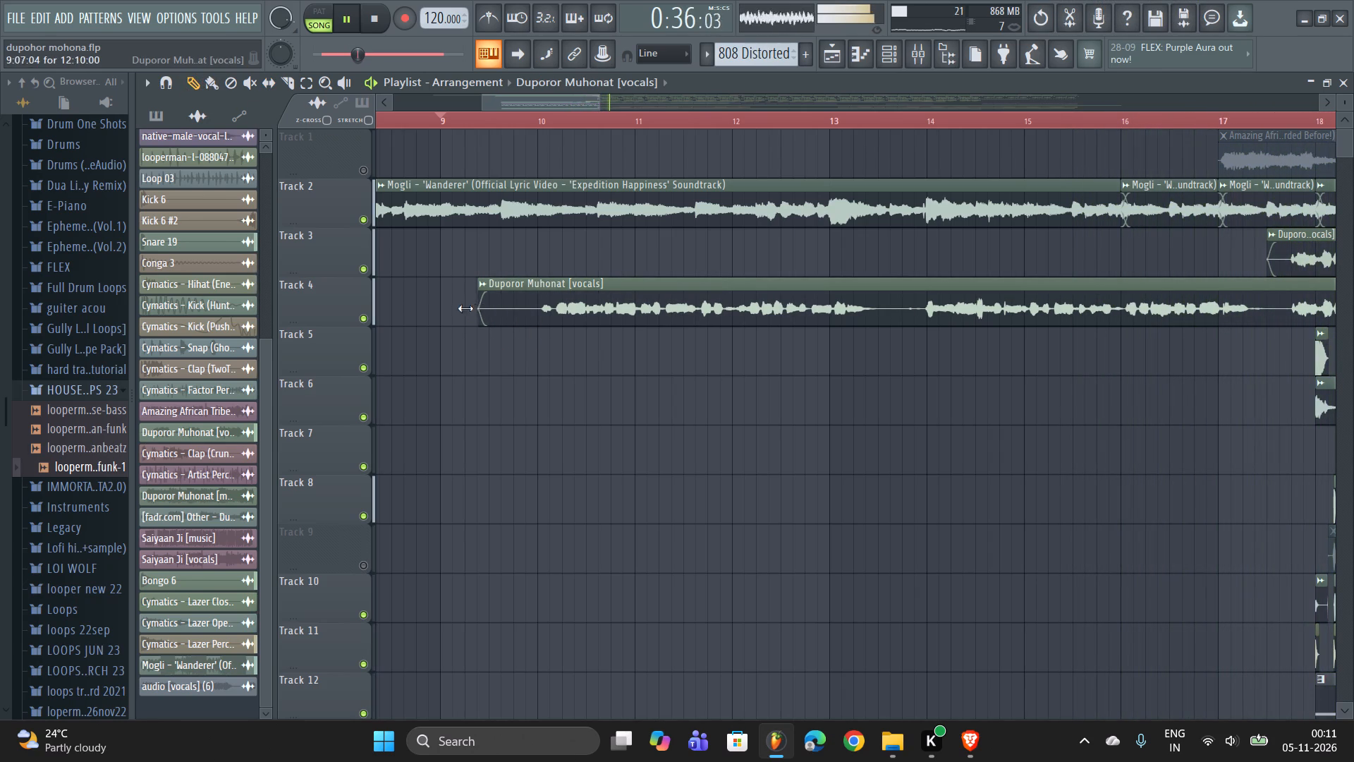
drag(465, 308, 463, 313)
right_drag(654, 435, 647, 438)
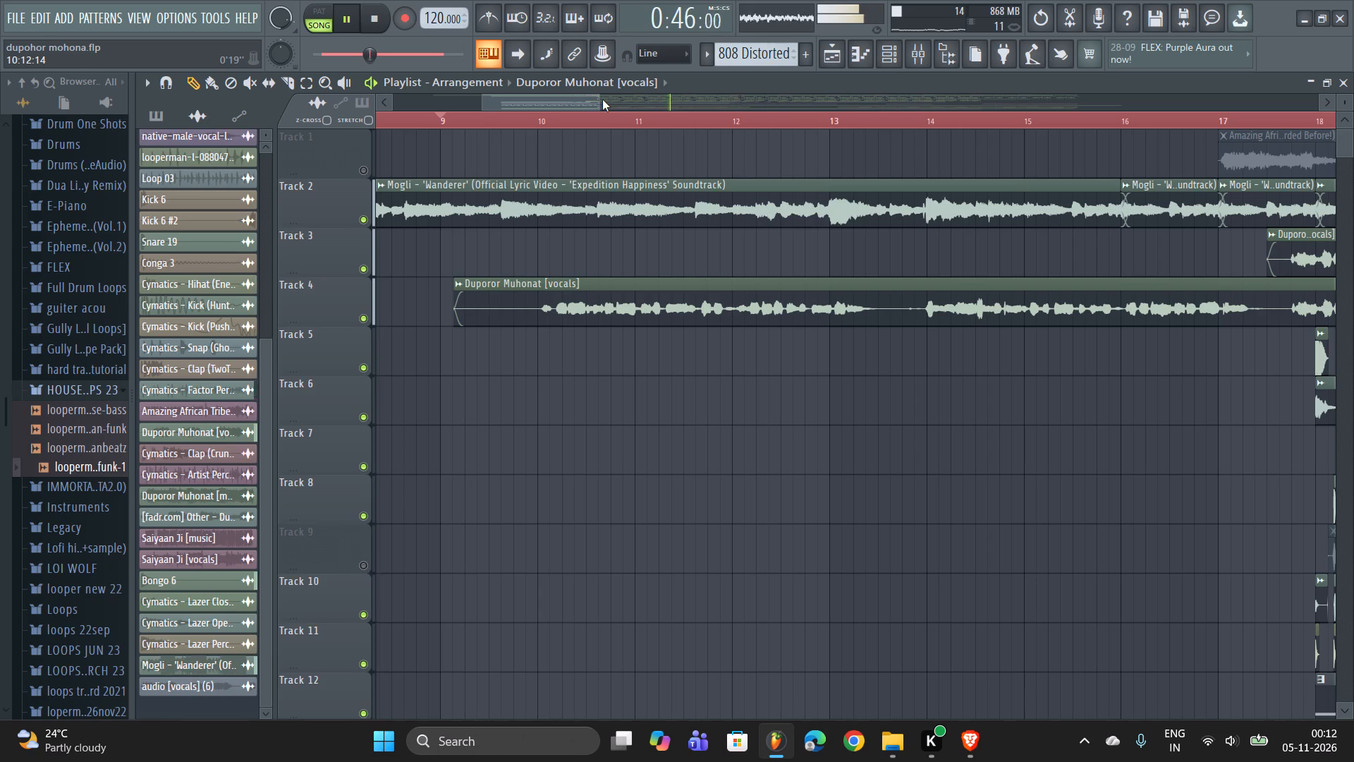
Look over the wider arrangement from about bar 9 to bar 42 during playback.
drag(599, 99, 654, 95)
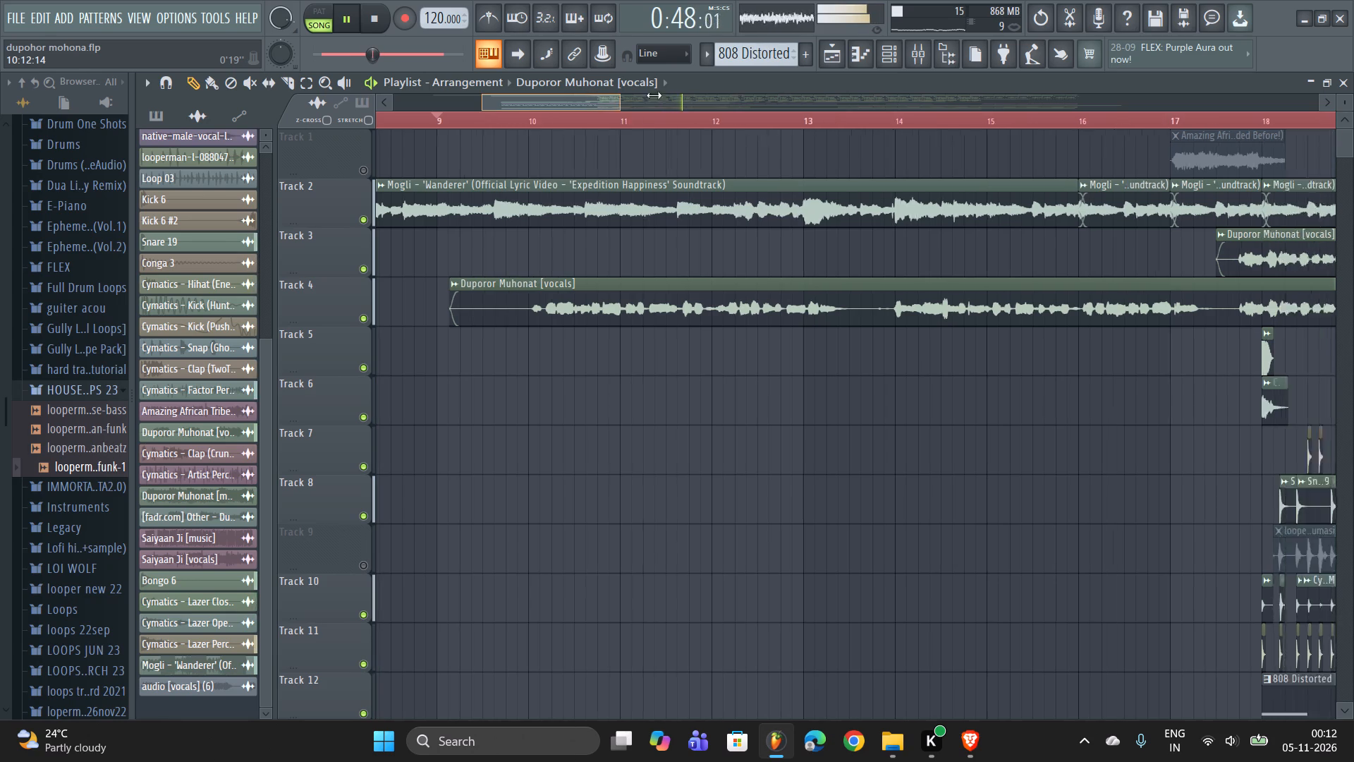
drag(654, 95, 892, 93)
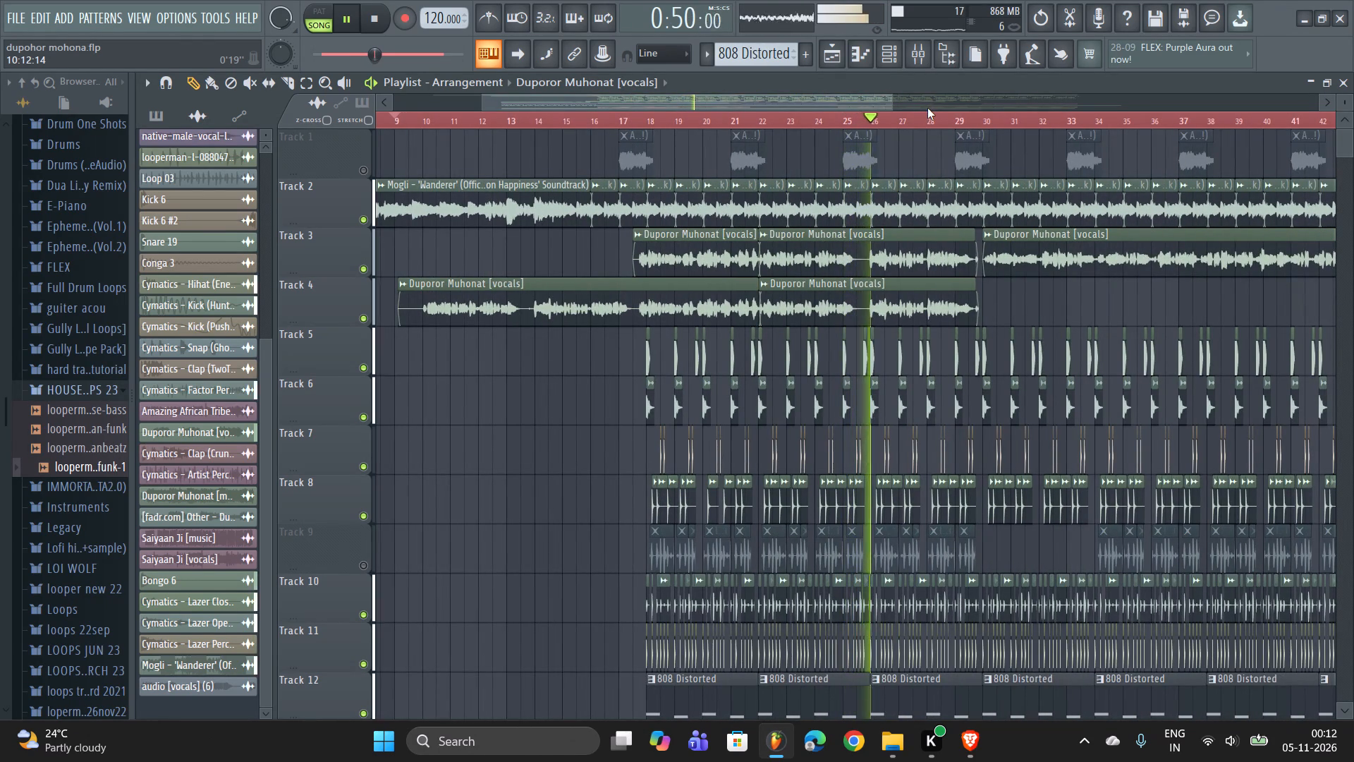
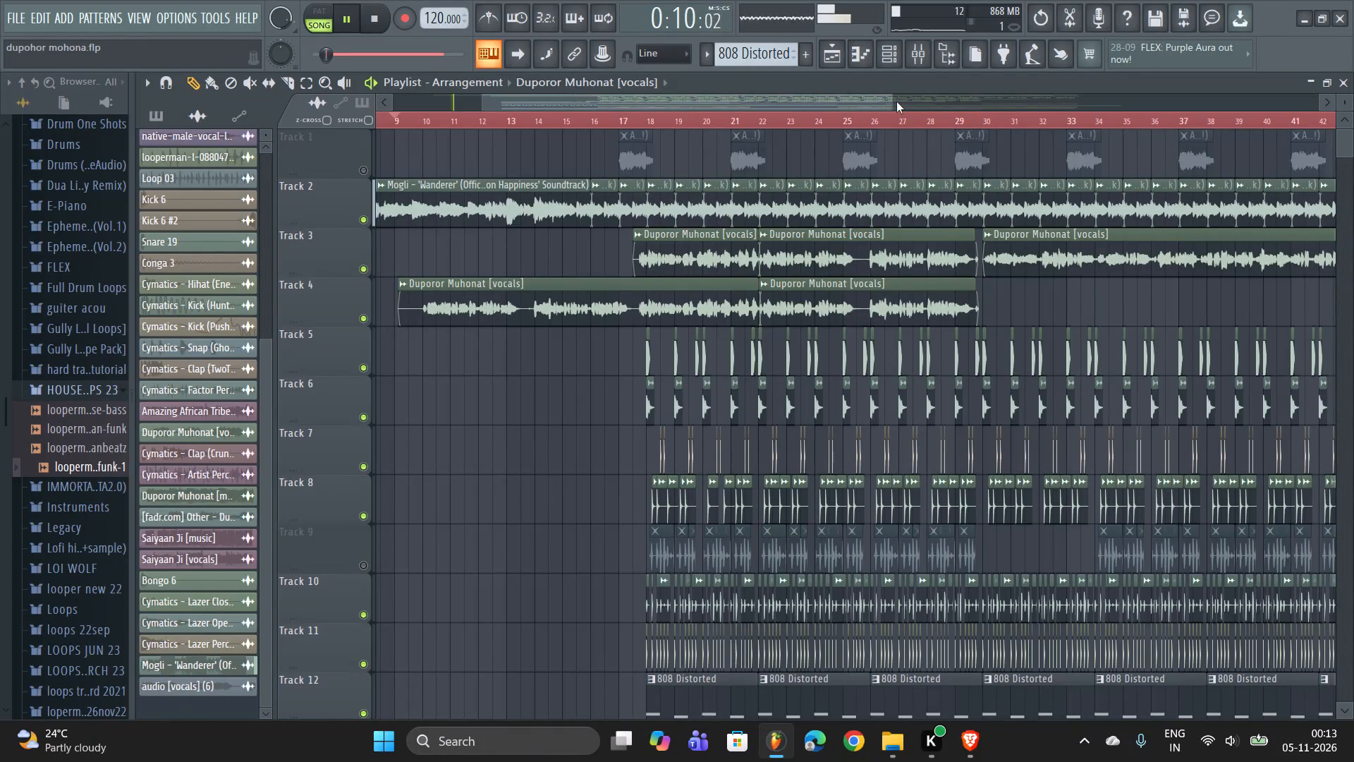
Look over the full dupohor mohona arrangement from bar 1 to its end during playback.
drag(893, 100, 1353, 212)
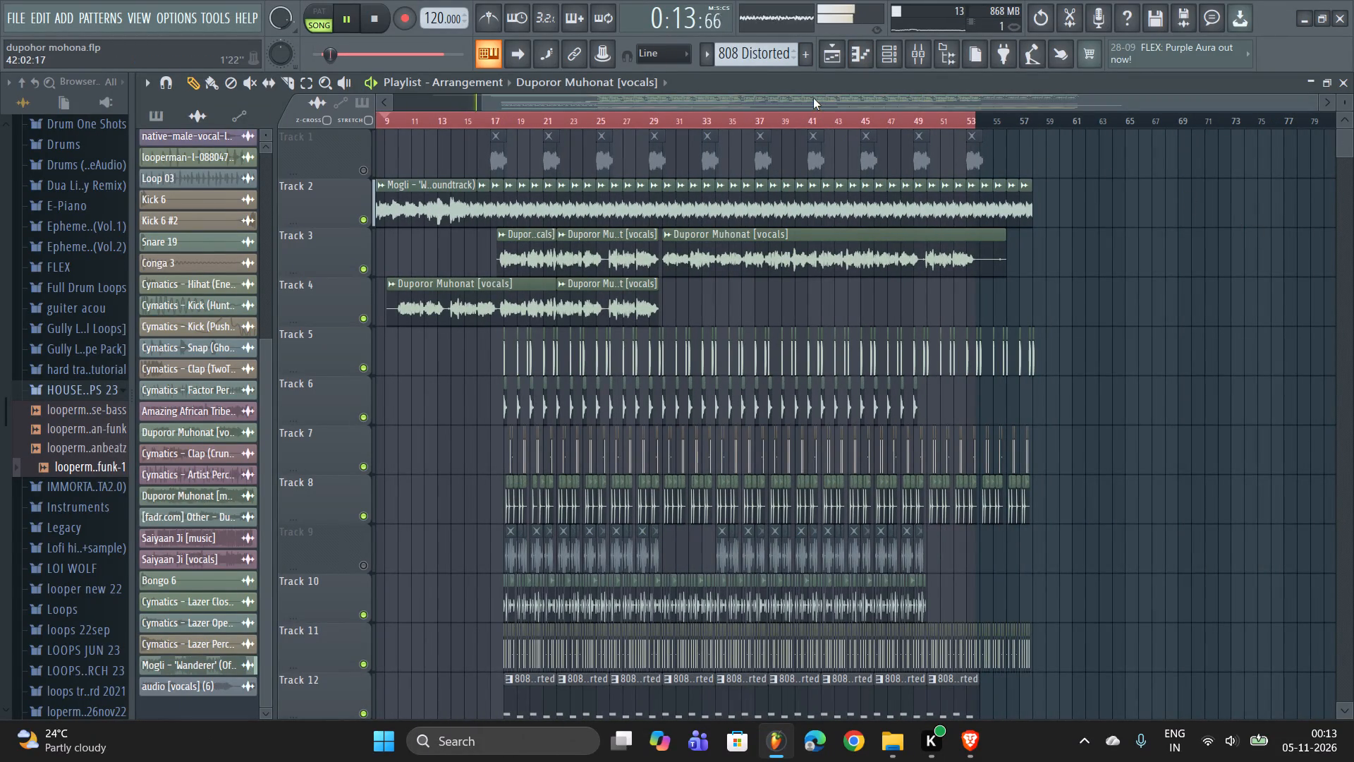
drag(813, 98, 107, 45)
right_click(402, 361)
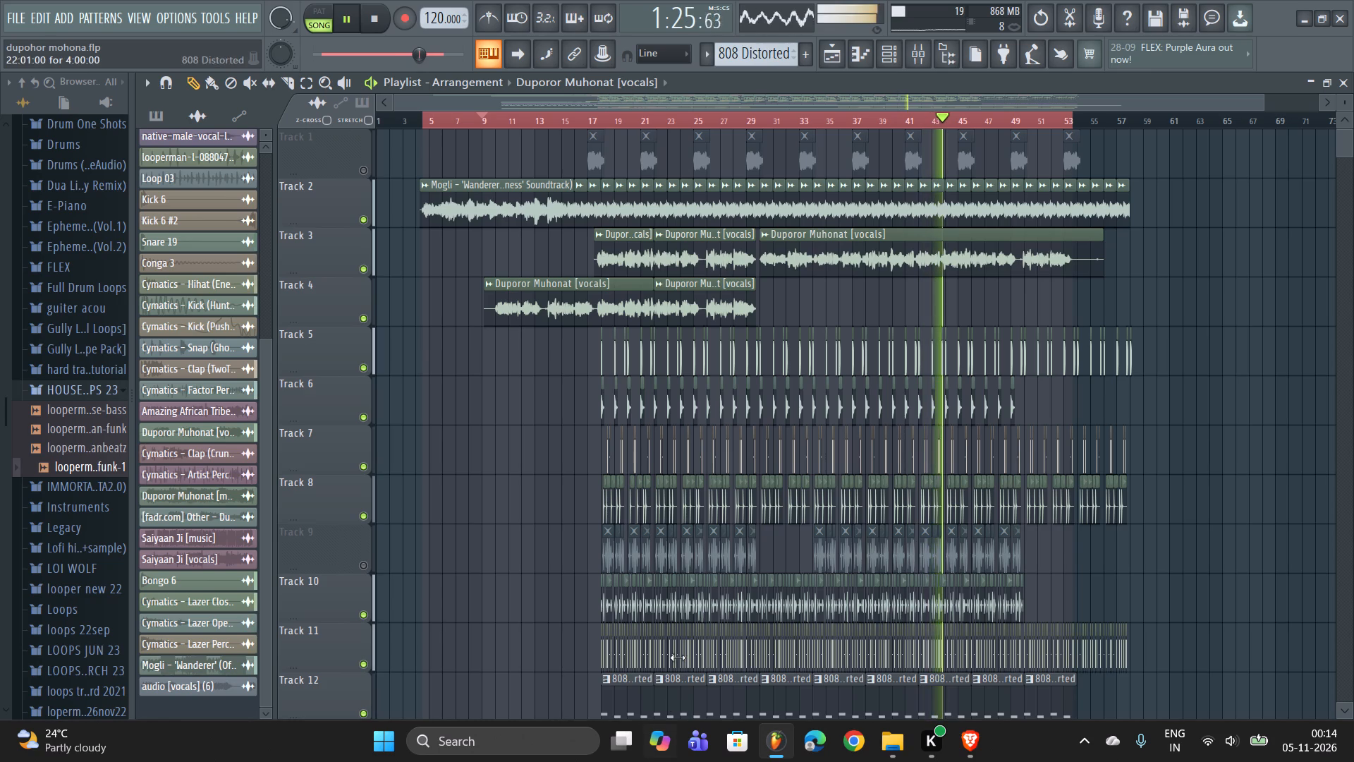
Open the fluit project from the Album Ep folder in File Explorer.
click(896, 734)
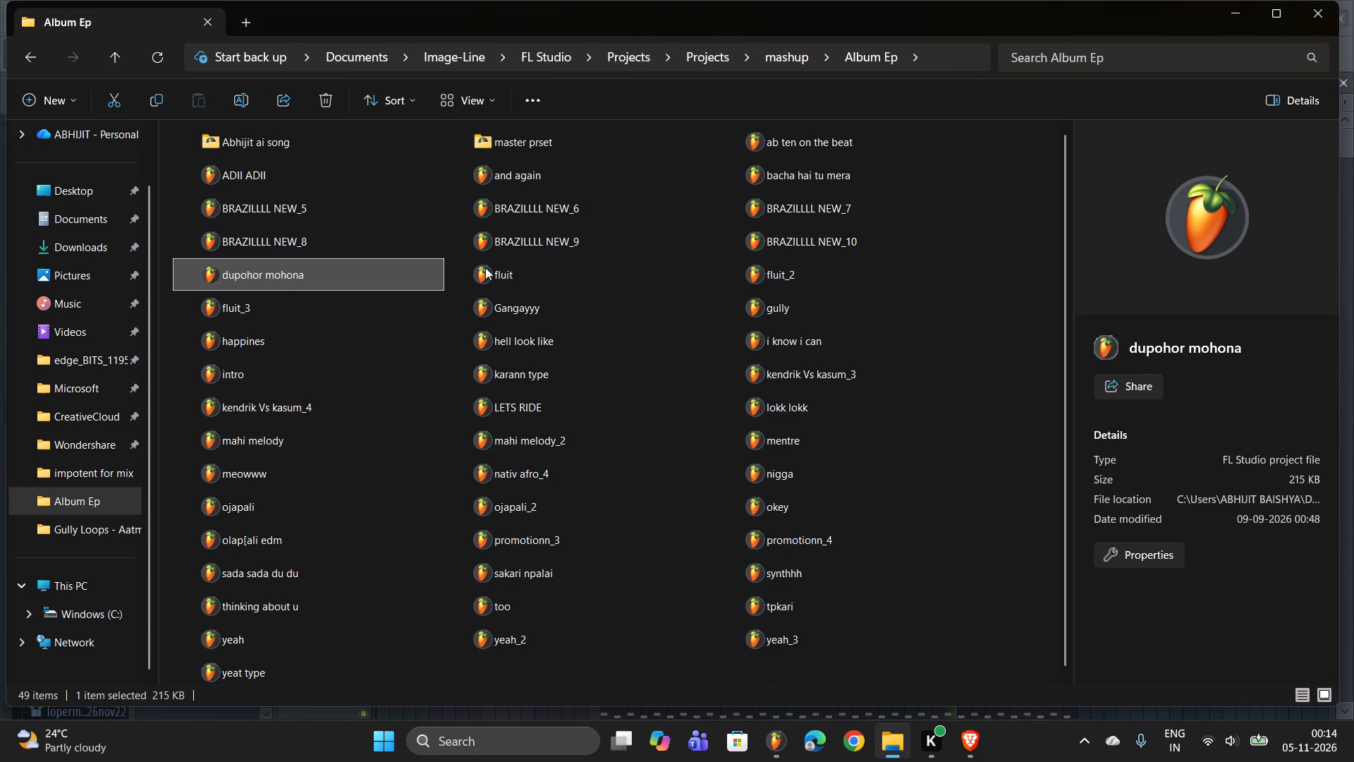
double_click(589, 264)
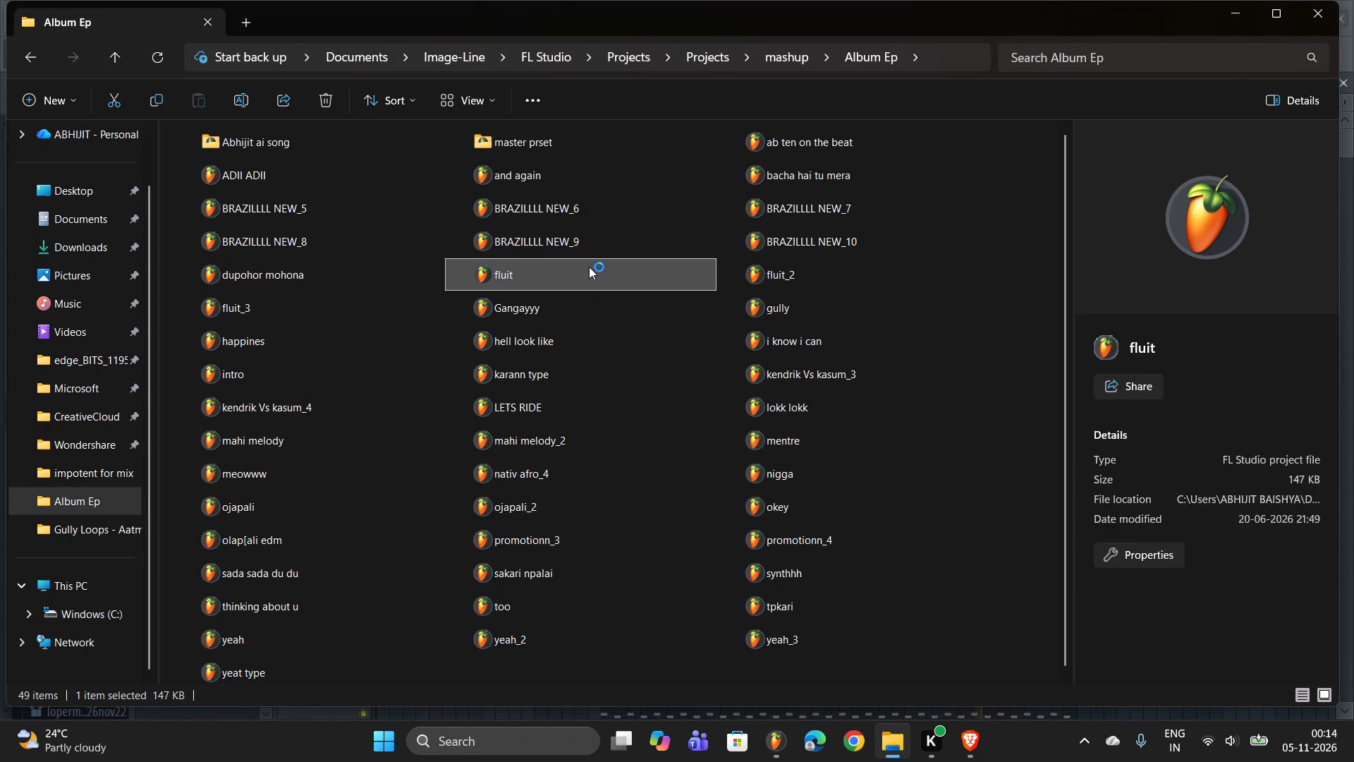
click(725, 406)
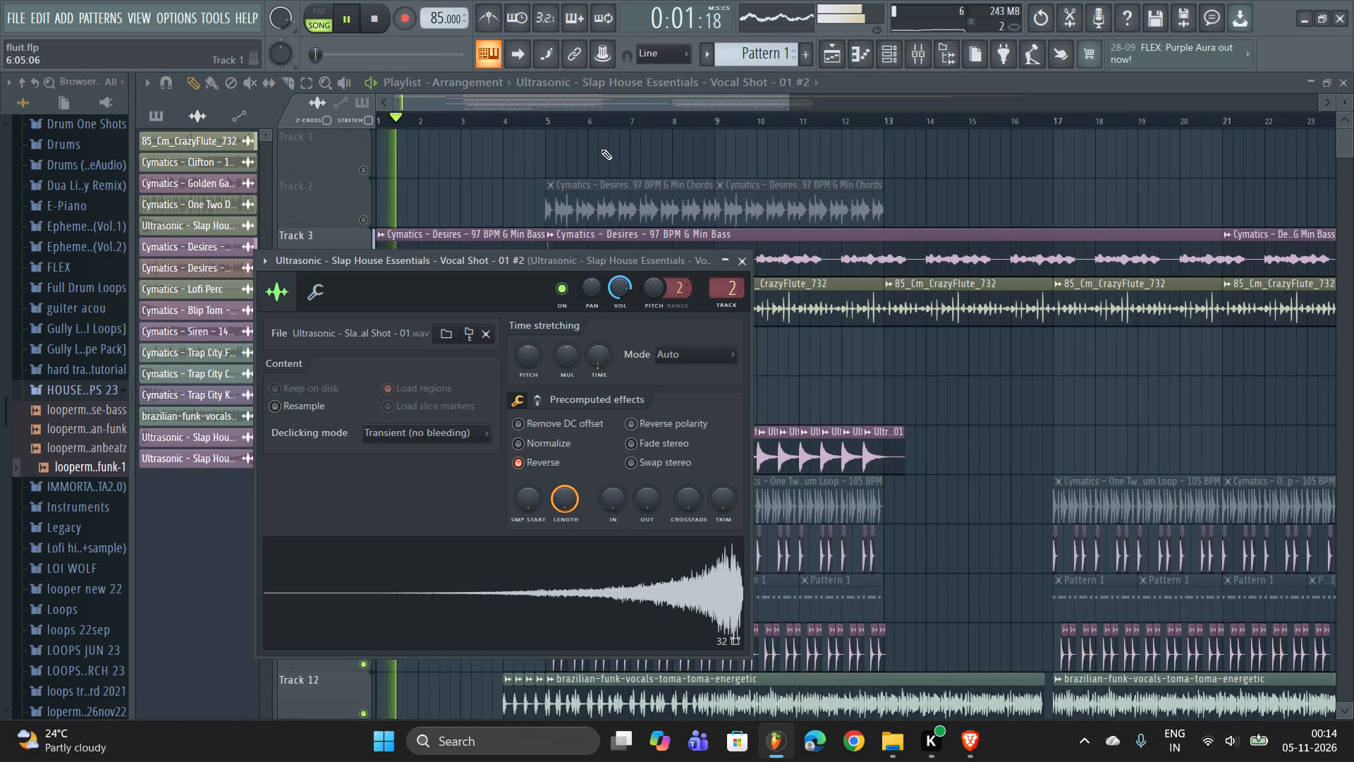
Play the fluit project from about bar 6 and look over its tracks down to Track 19.
click(585, 112)
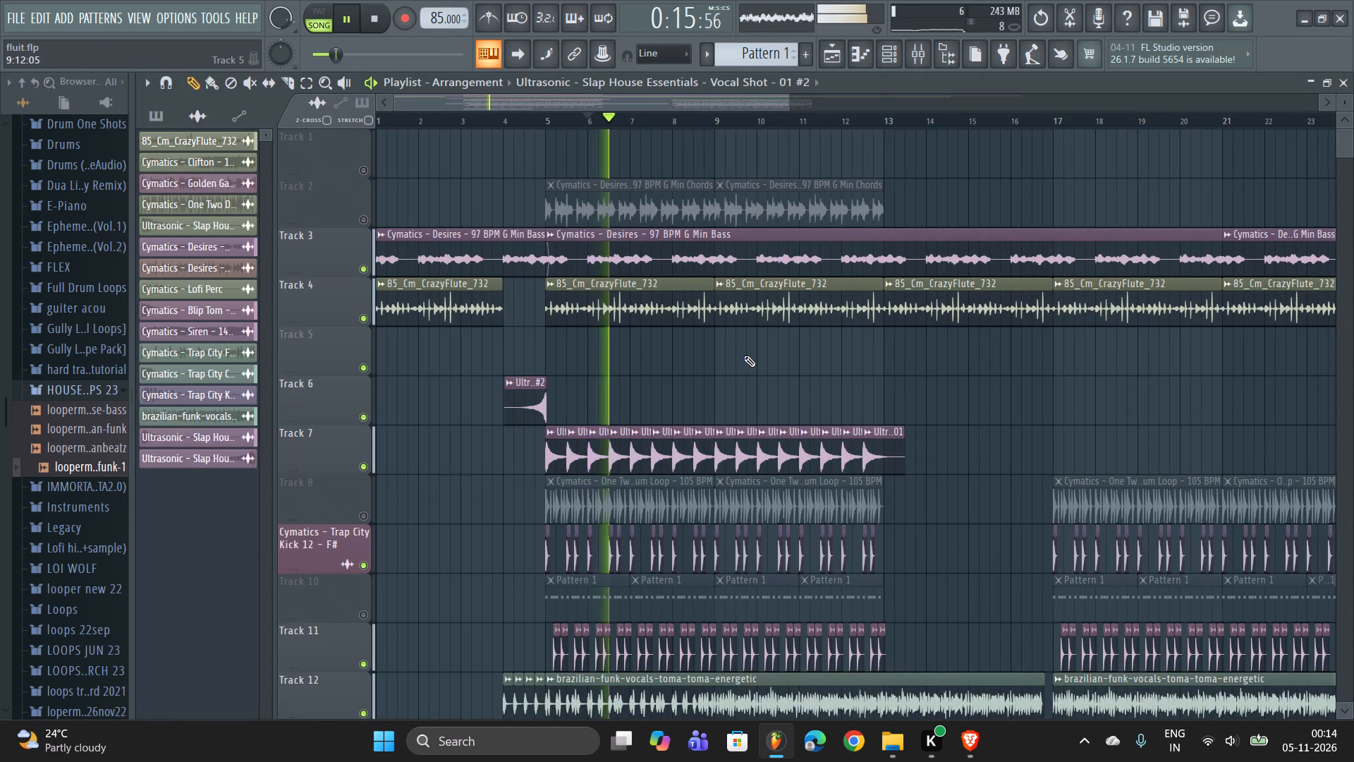
right_click(744, 356)
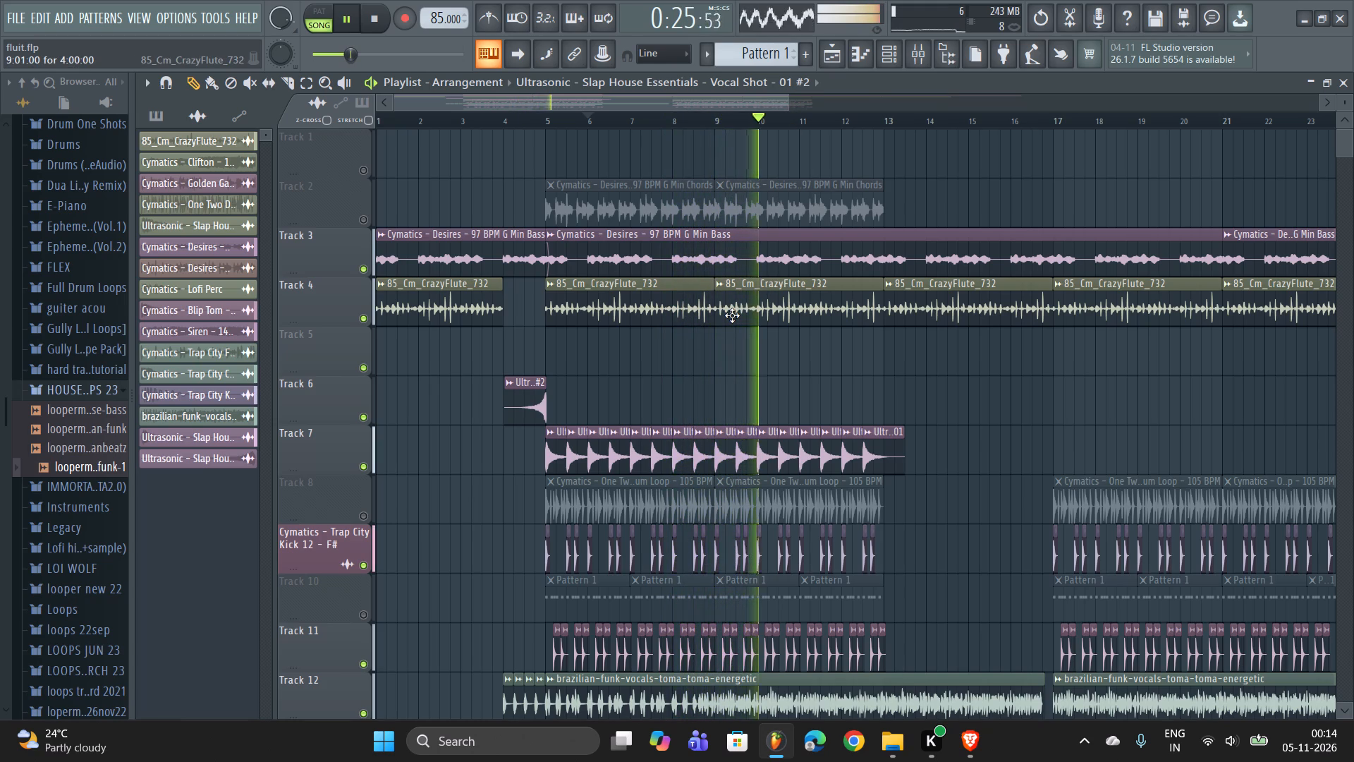
scroll(731, 316, down, 4)
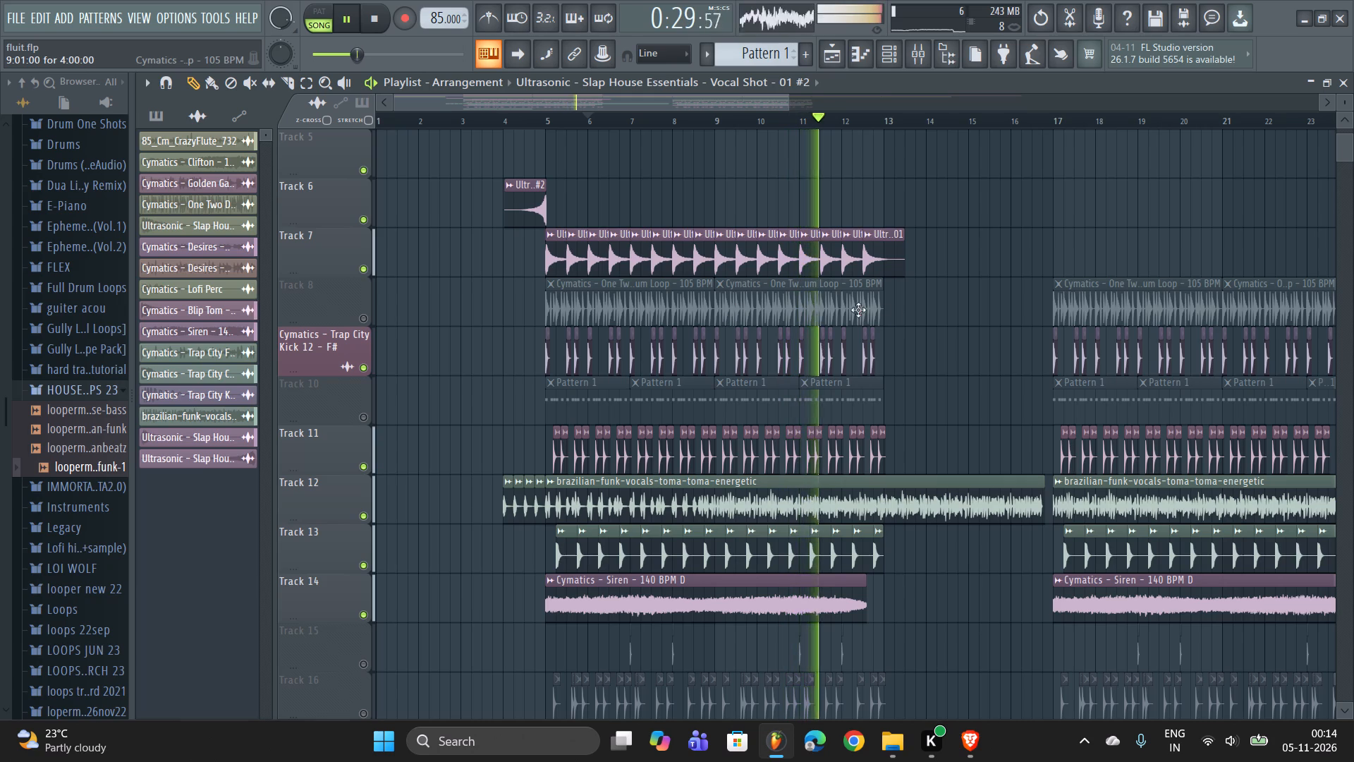
right_click(944, 308)
scroll(944, 313, down, 3)
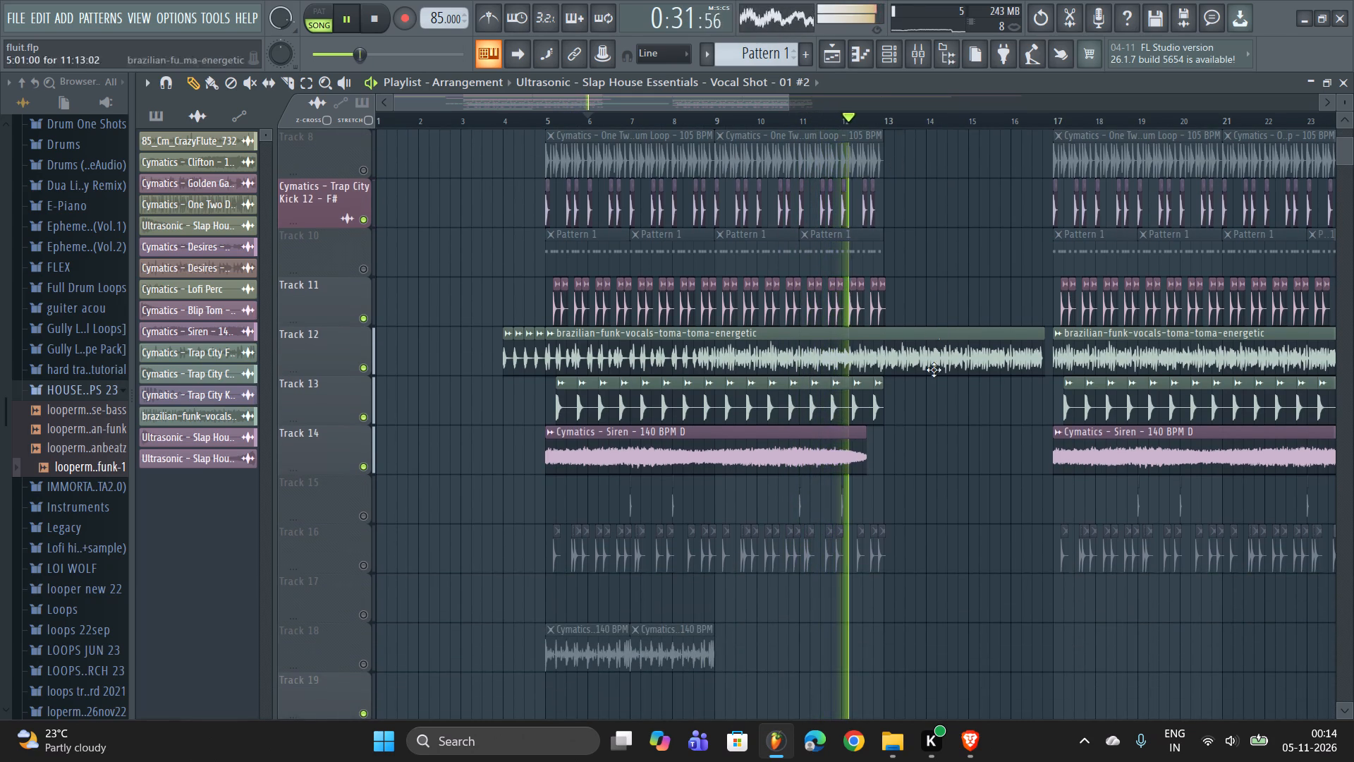
right_click(984, 581)
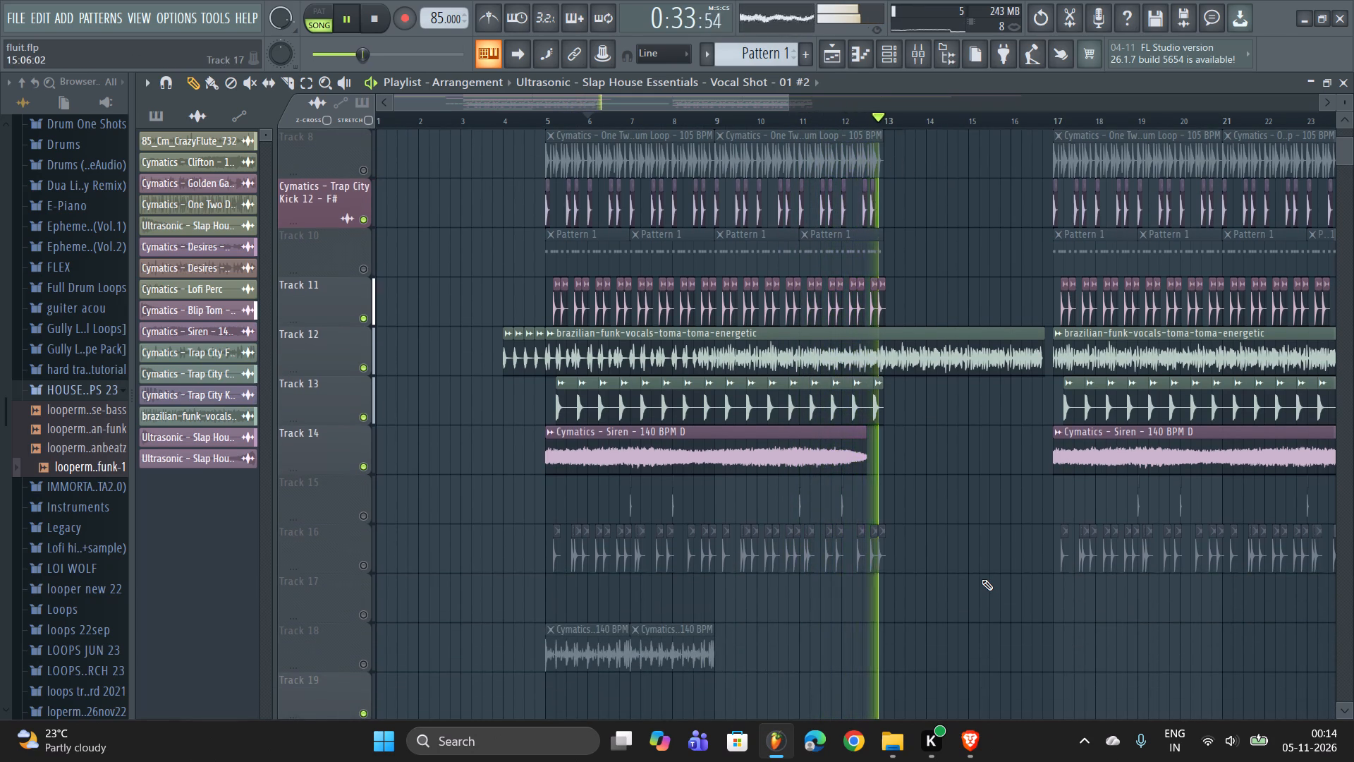
Play the fluit project from about bar 16 and look over its whole arrangement out to its last clips.
click(1036, 116)
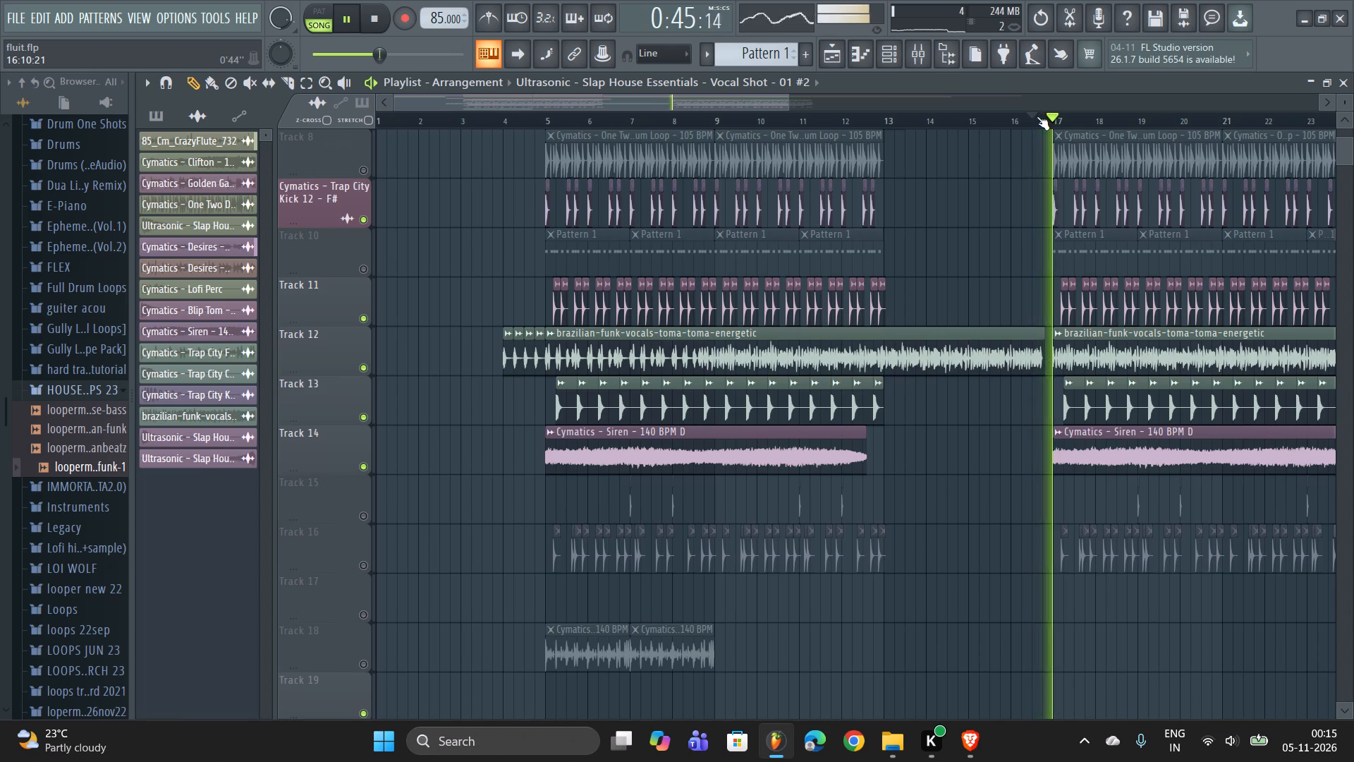
scroll(1000, 158, up, 6)
scroll(875, 102, up, 1)
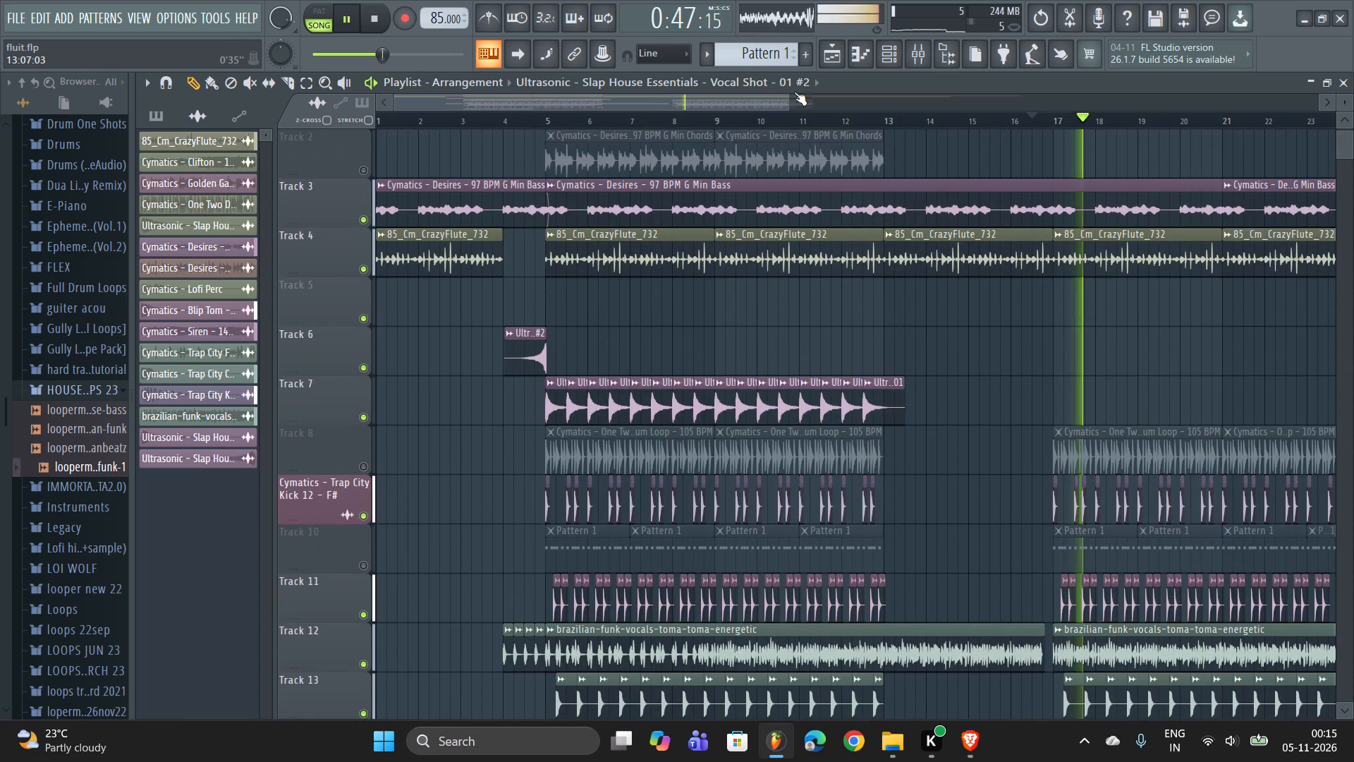
drag(787, 99, 912, 103)
drag(992, 102, 1136, 99)
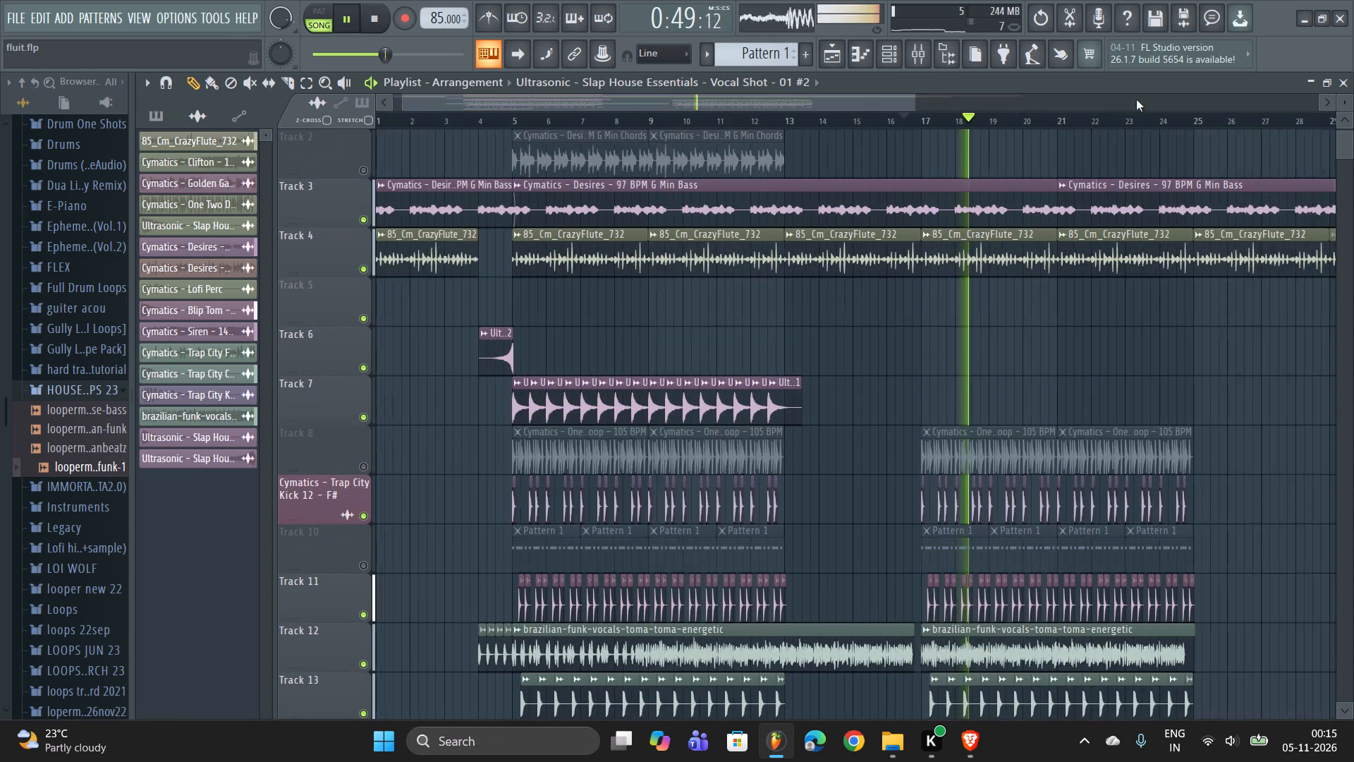
drag(1136, 99, 1353, 116)
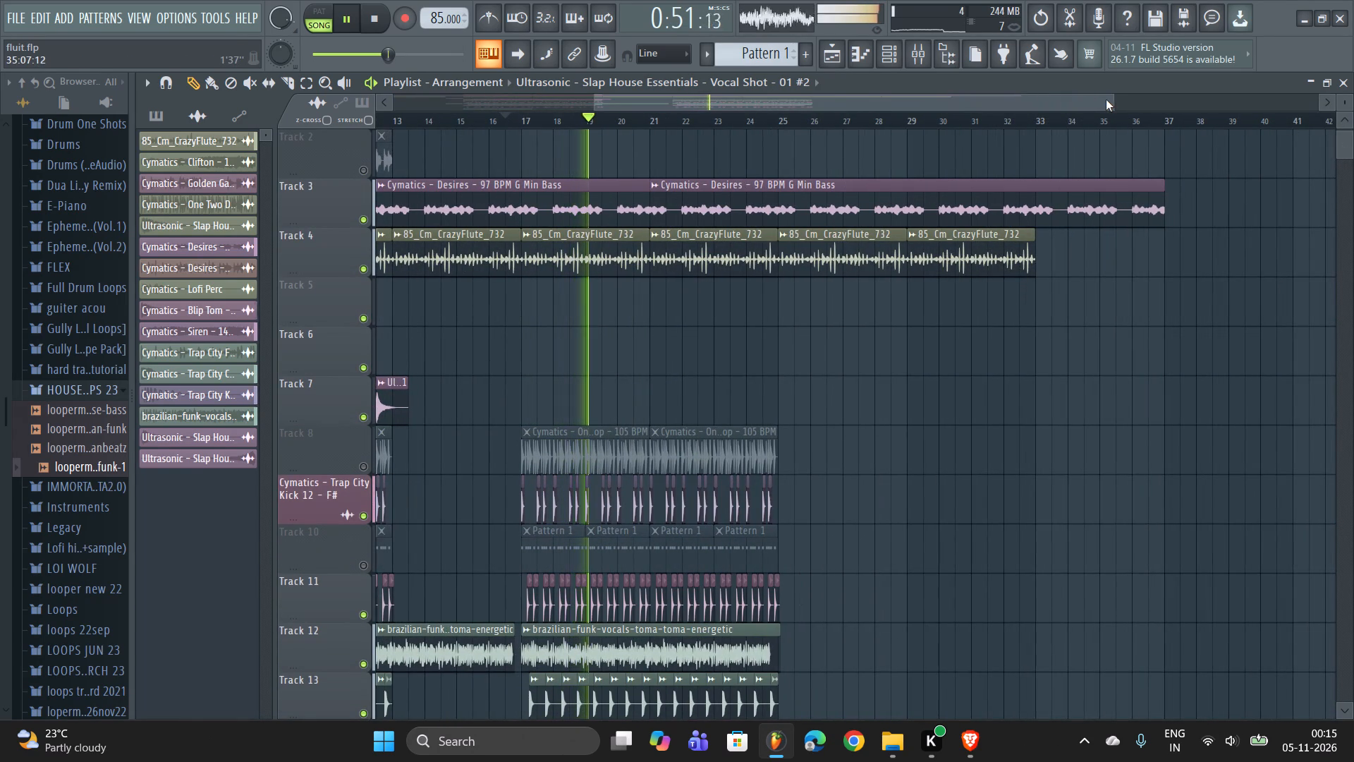
drag(1110, 99, 1353, 125)
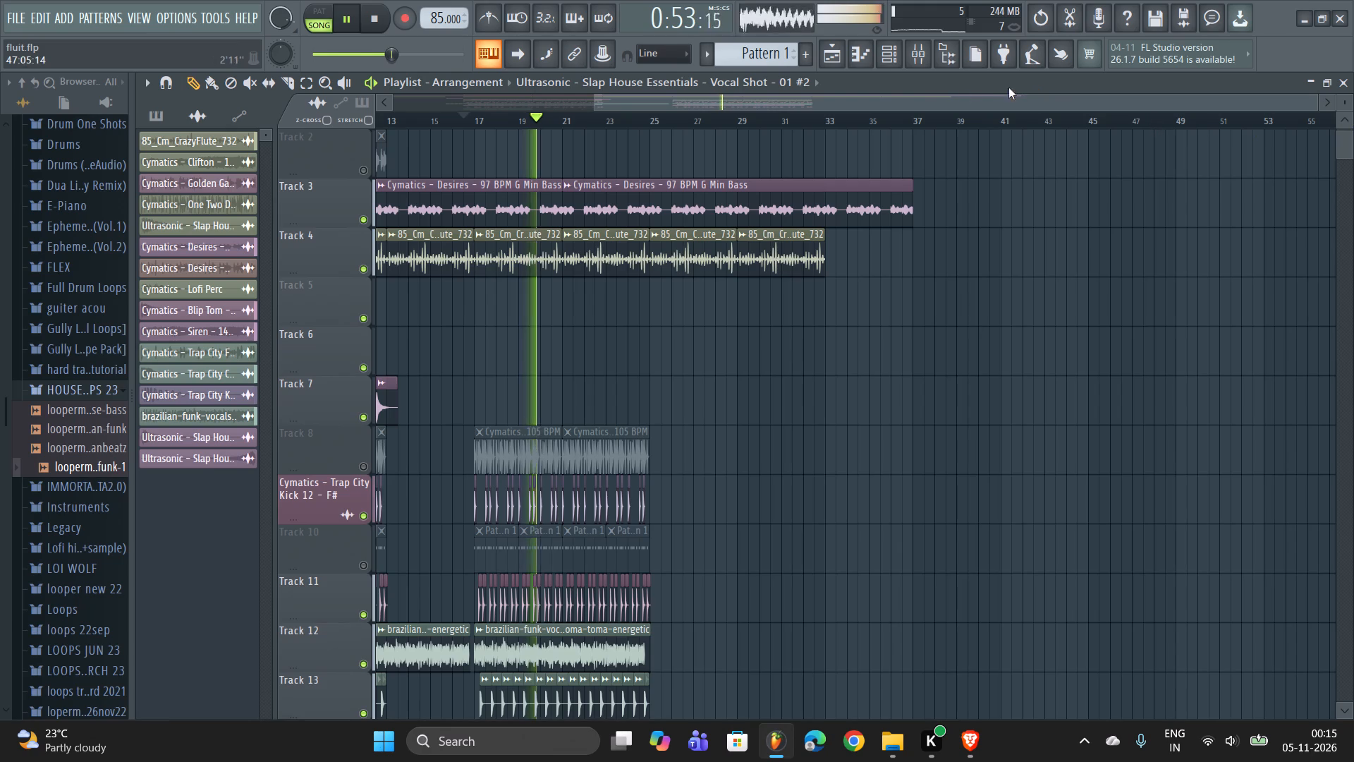
drag(597, 104, 276, 107)
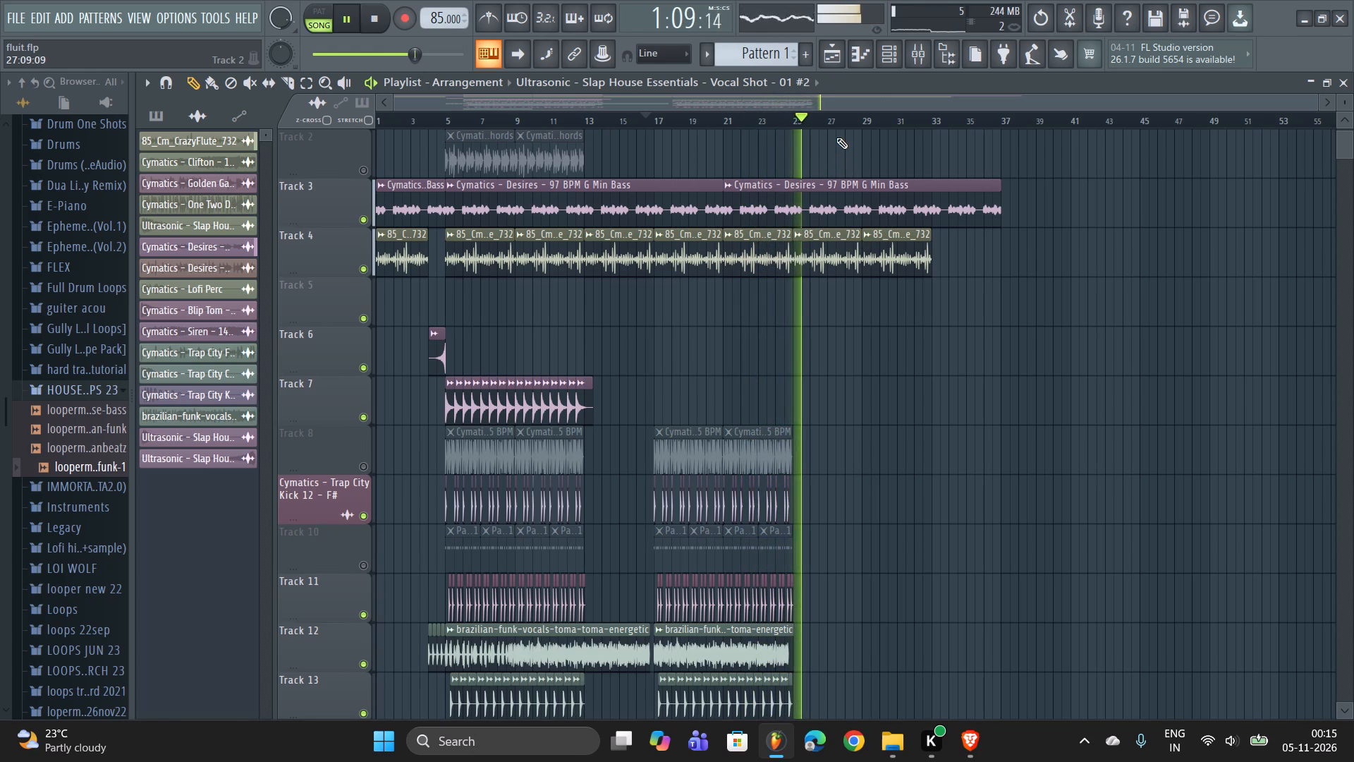
Listen to the fluit project from about bars 28, 31, 2 and 5.
click(847, 121)
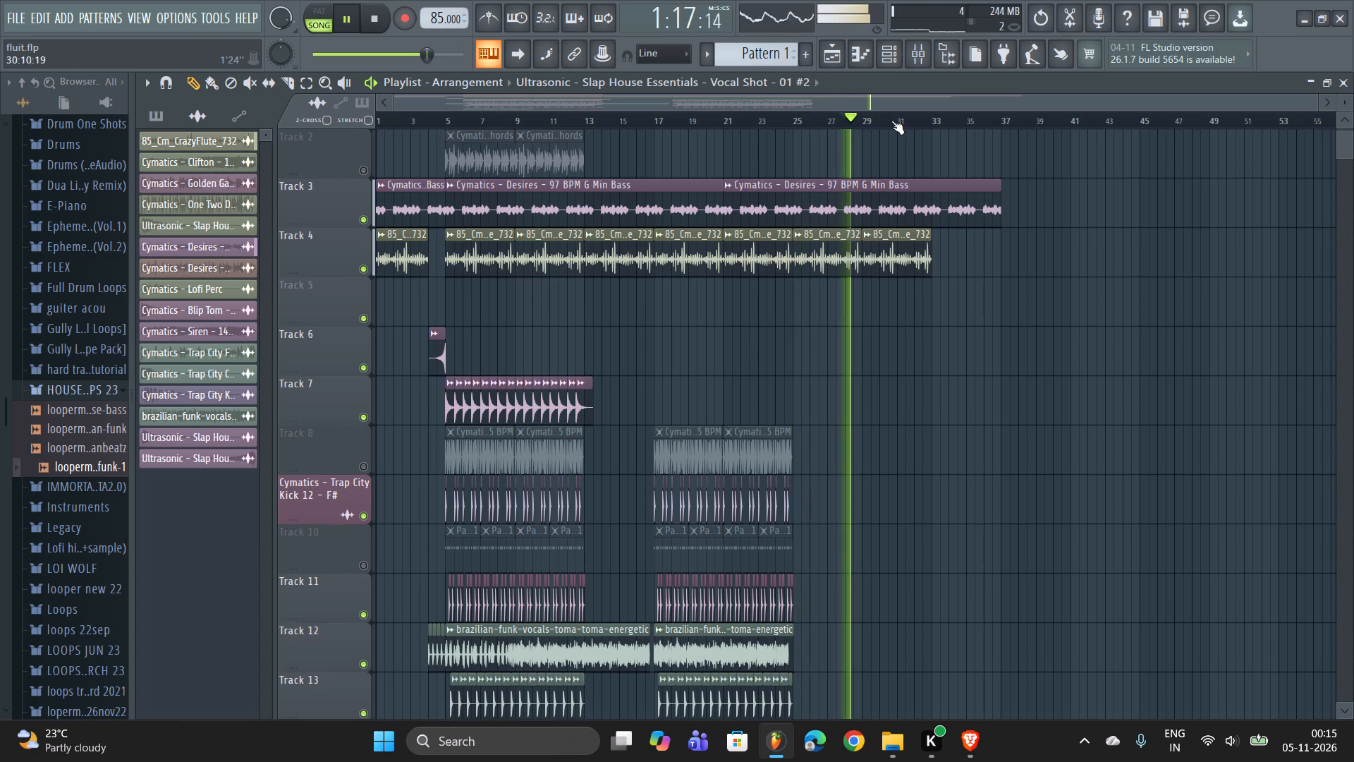
click(903, 121)
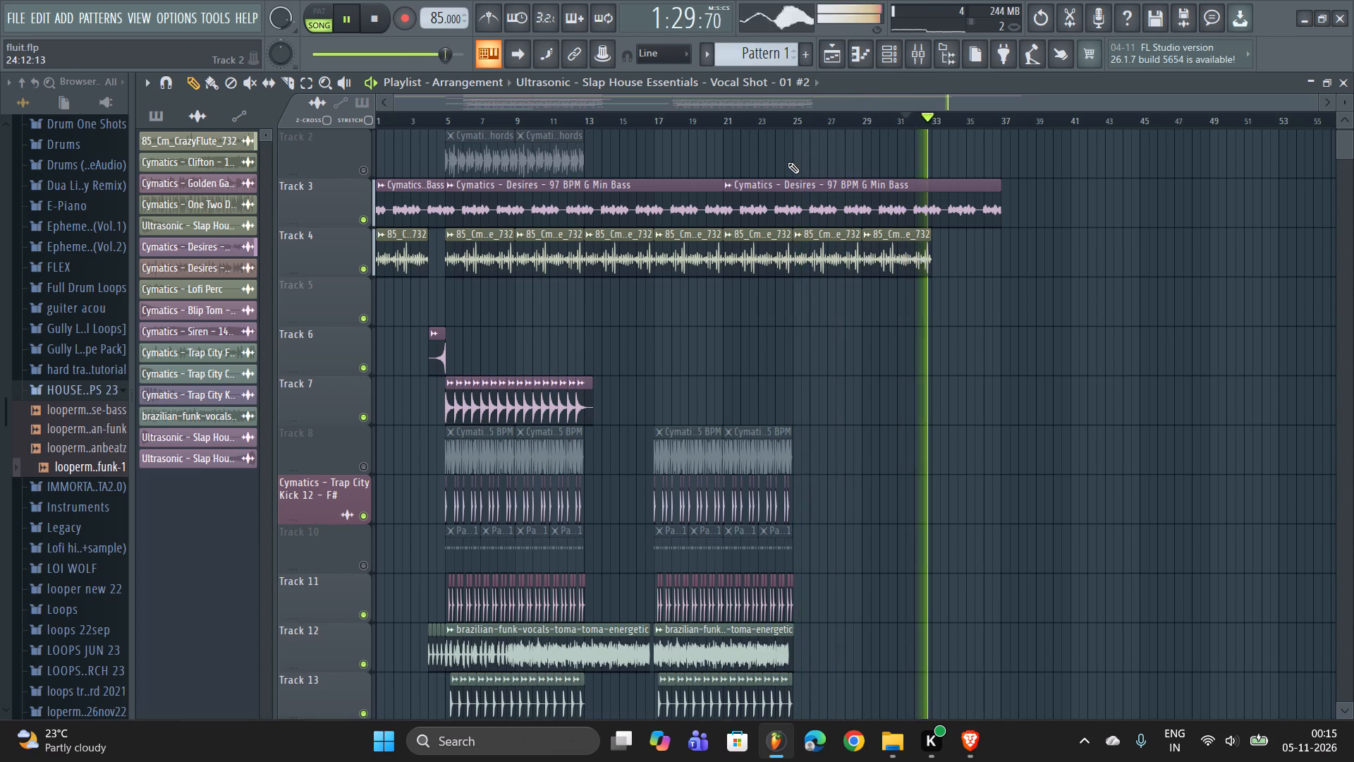
click(394, 125)
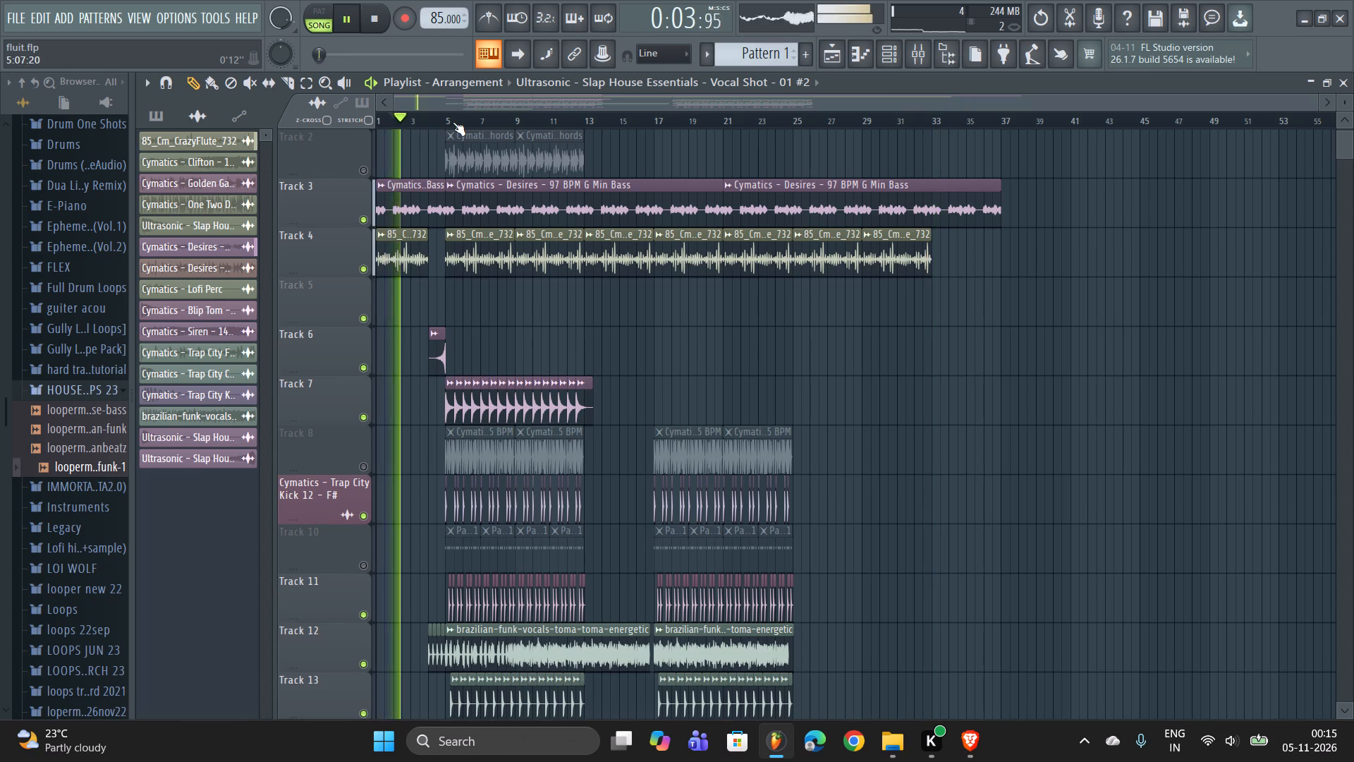
click(453, 123)
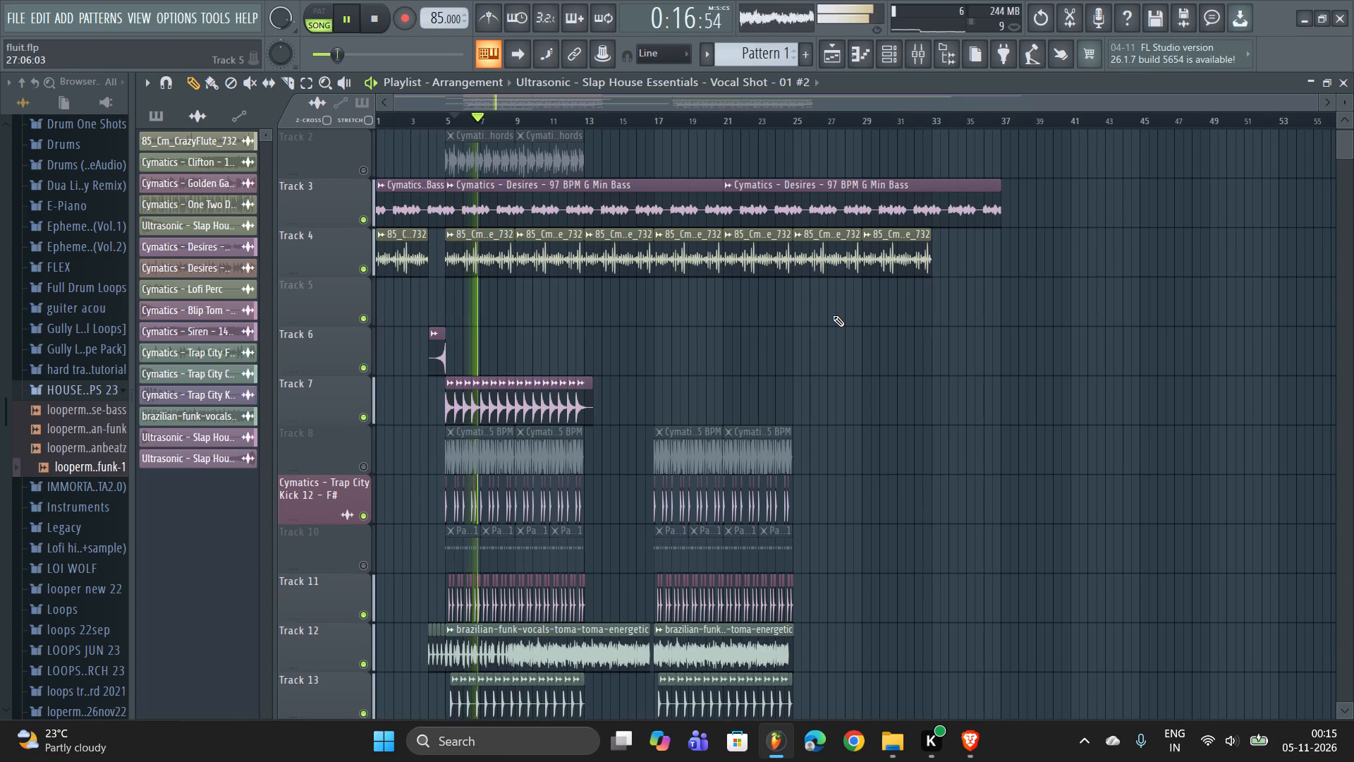
Open the fluit_2 project from the Album Ep folder in File Explorer.
click(896, 734)
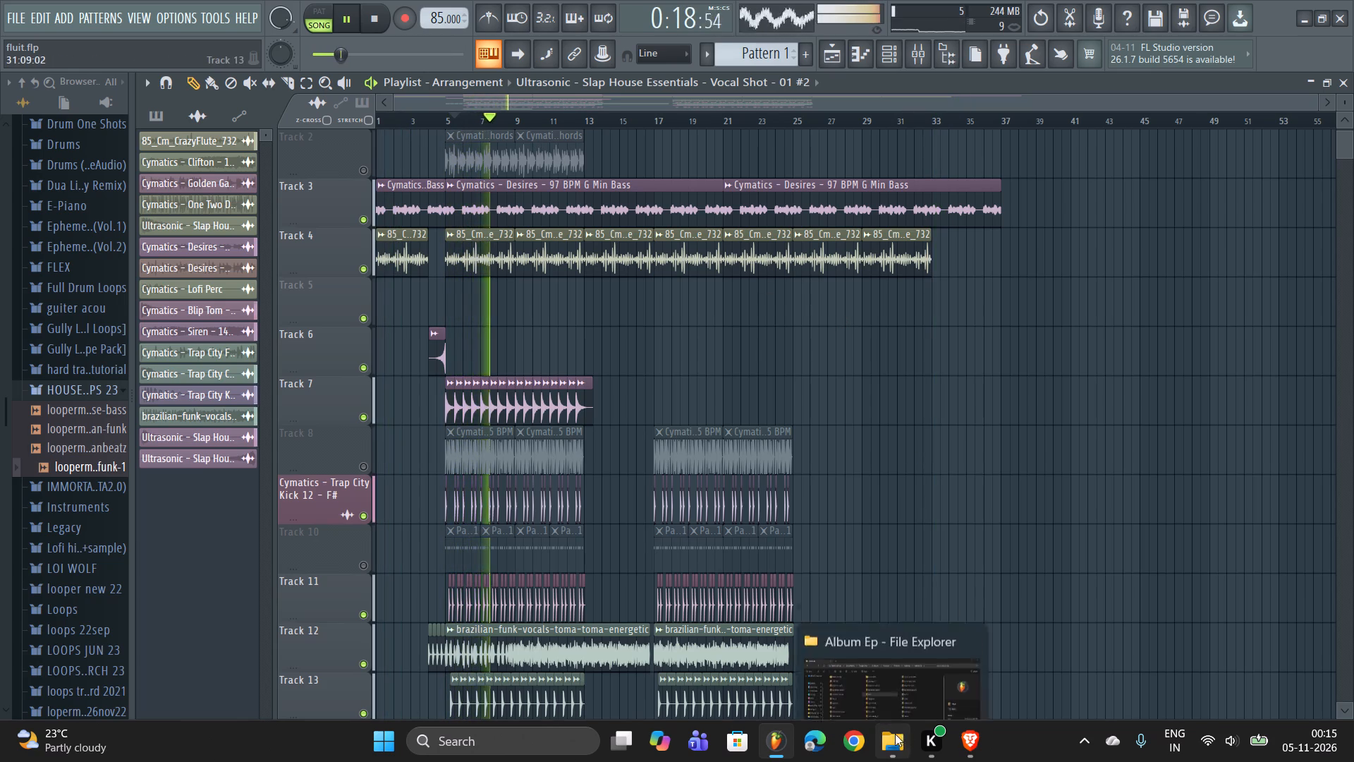
double_click(776, 279)
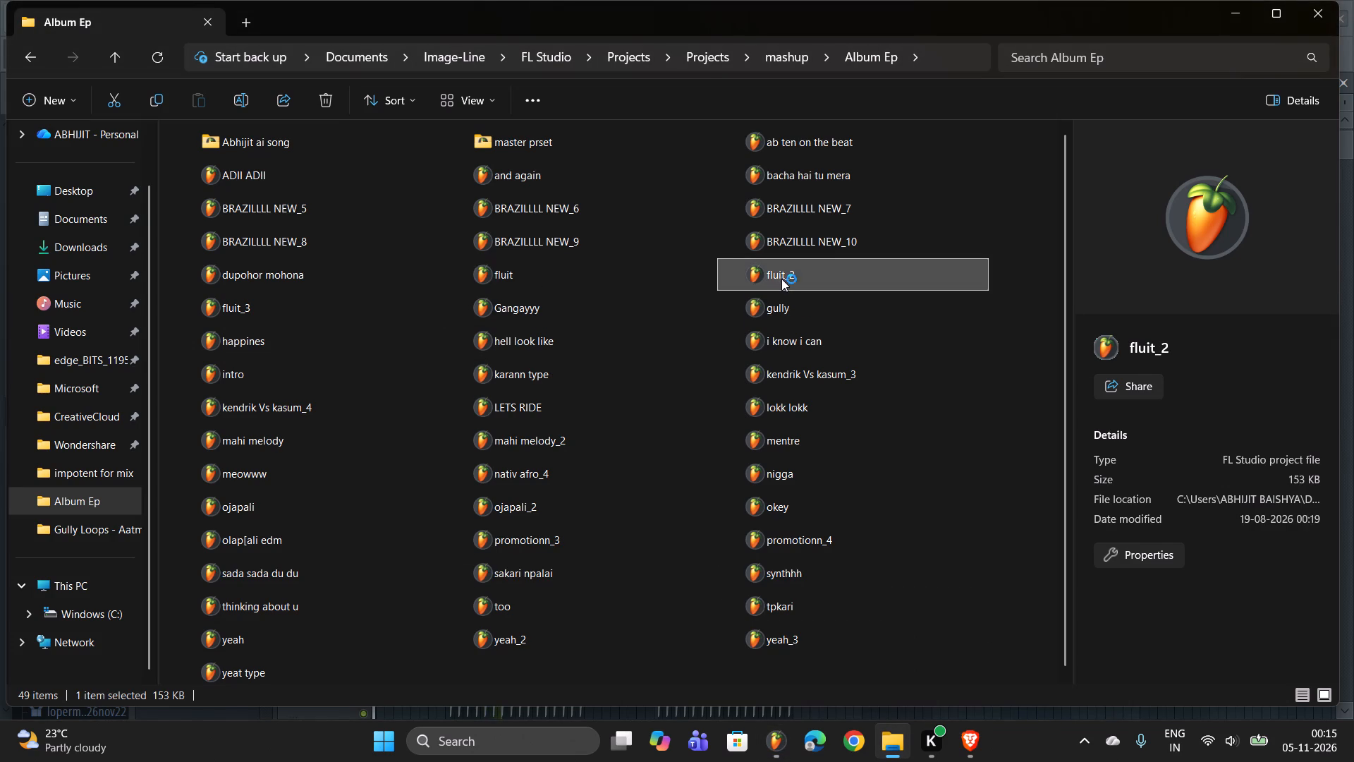
click(694, 409)
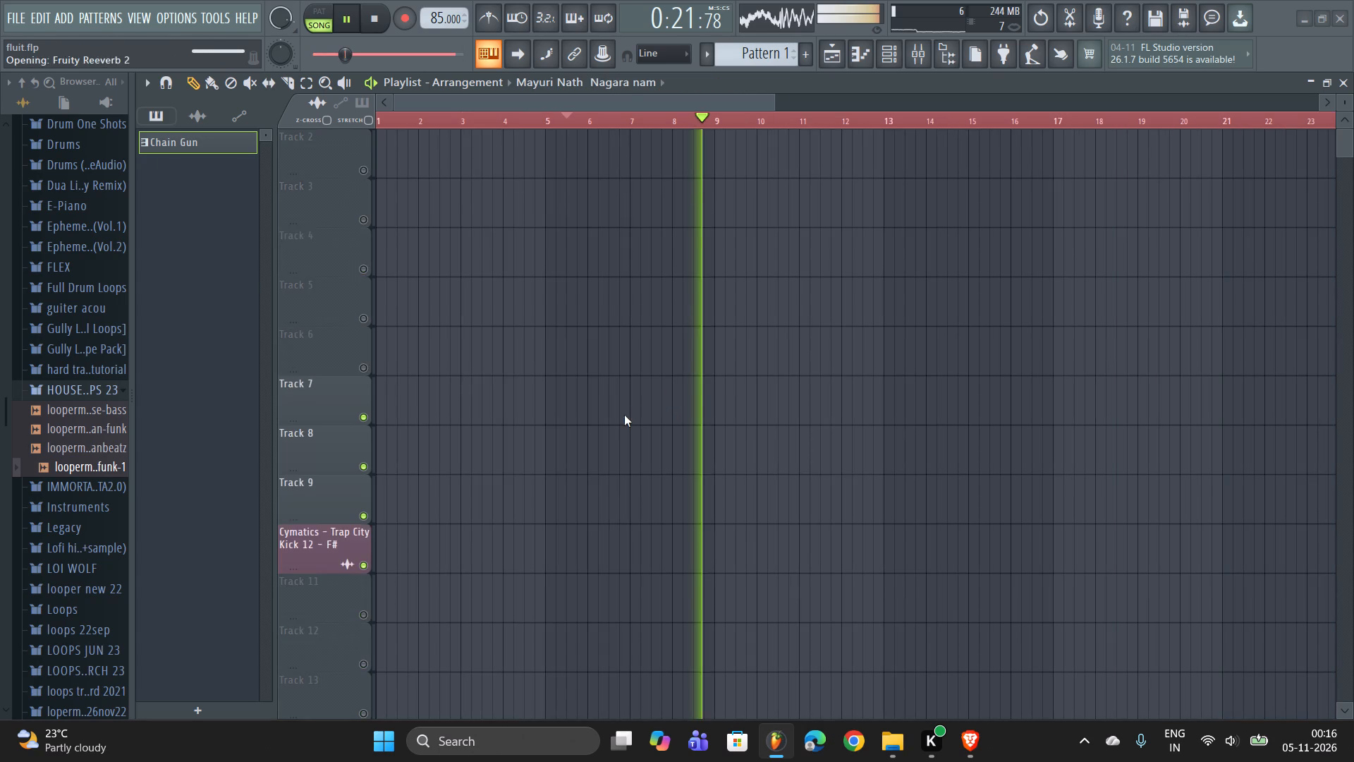
Play the fluit_2 project from about bar 6 and look over its tracks down to Track 18.
click(574, 108)
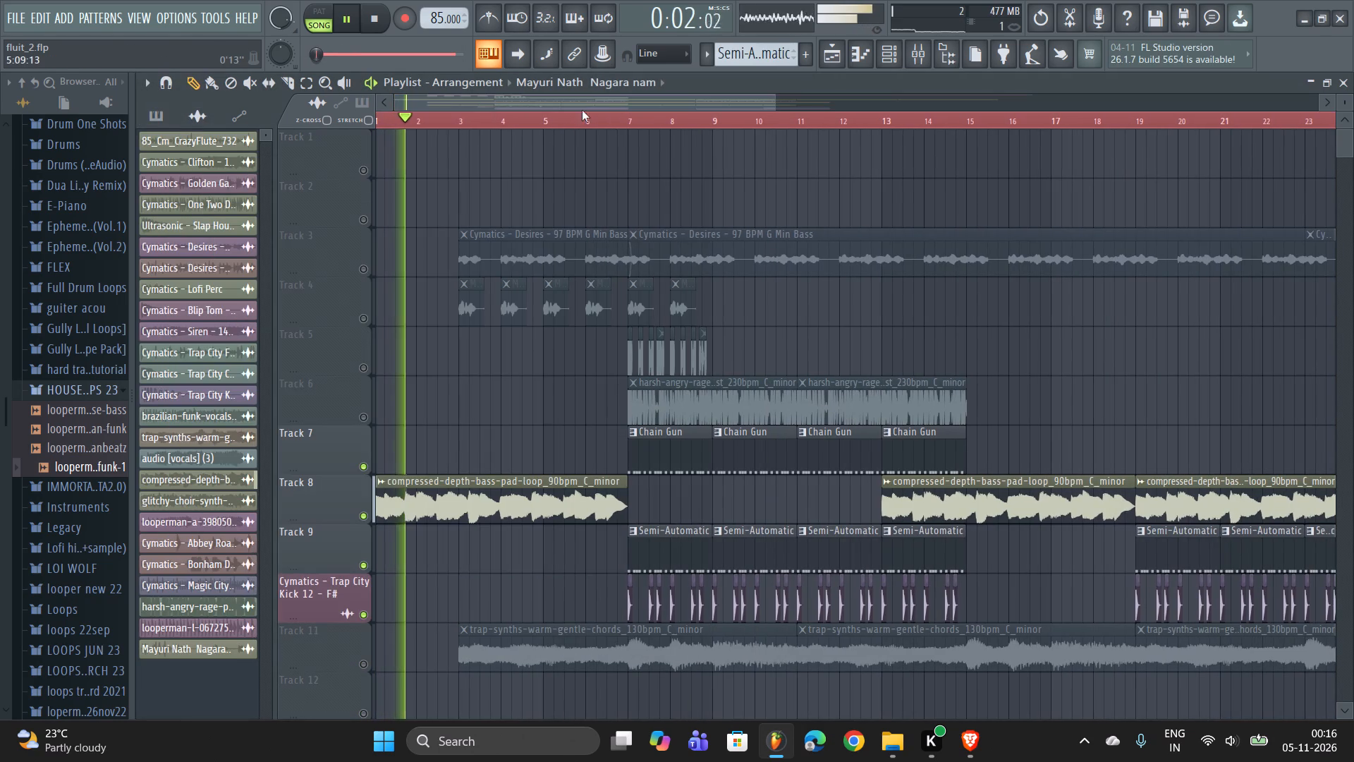
click(599, 126)
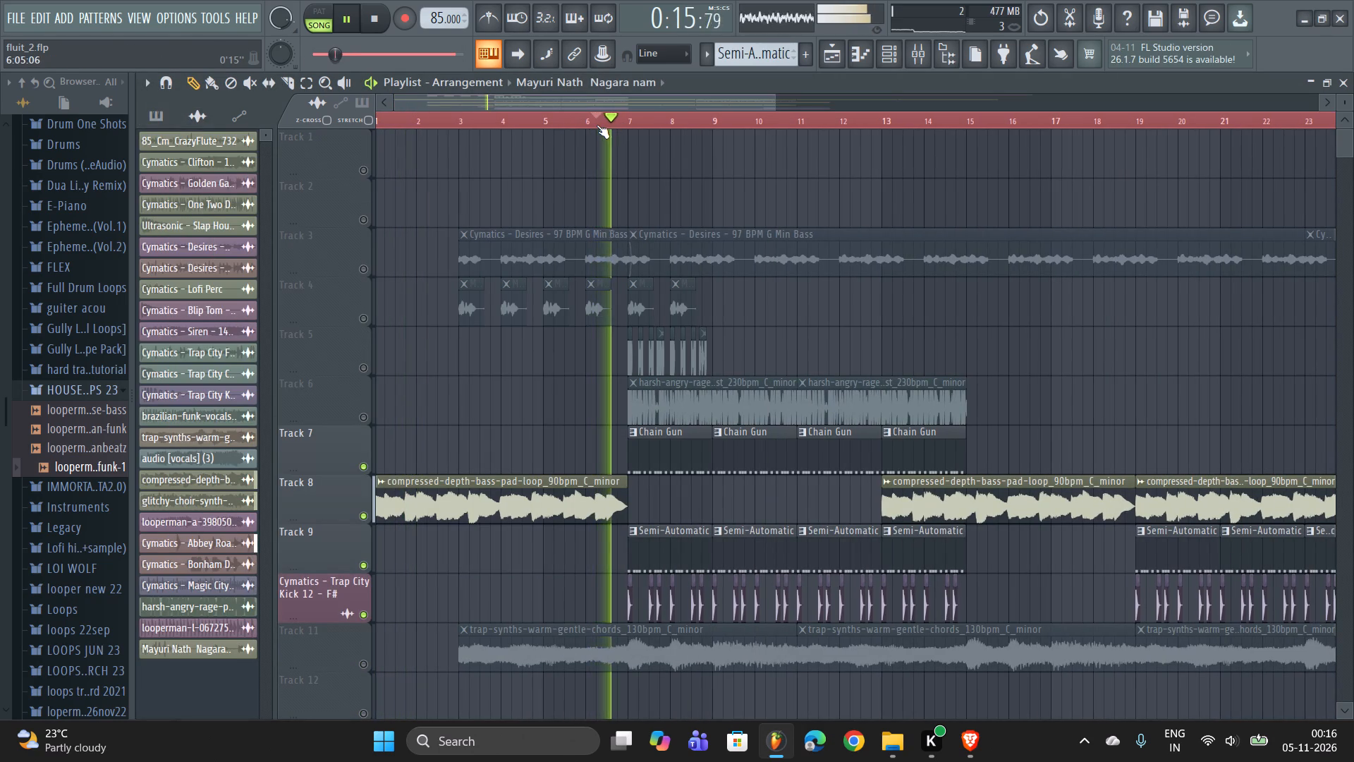
scroll(703, 288, down, 2)
scroll(703, 293, up, 1)
scroll(703, 294, down, 1)
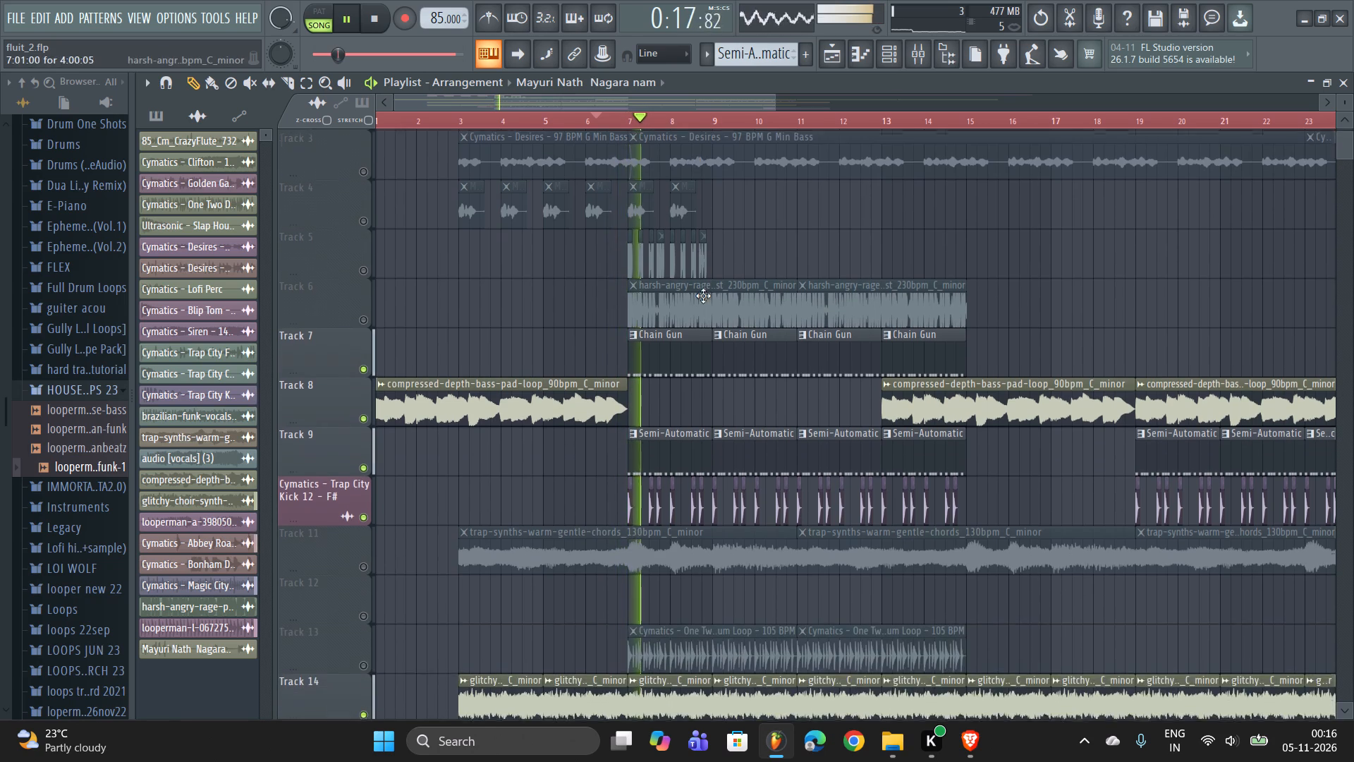
scroll(703, 296, down, 9)
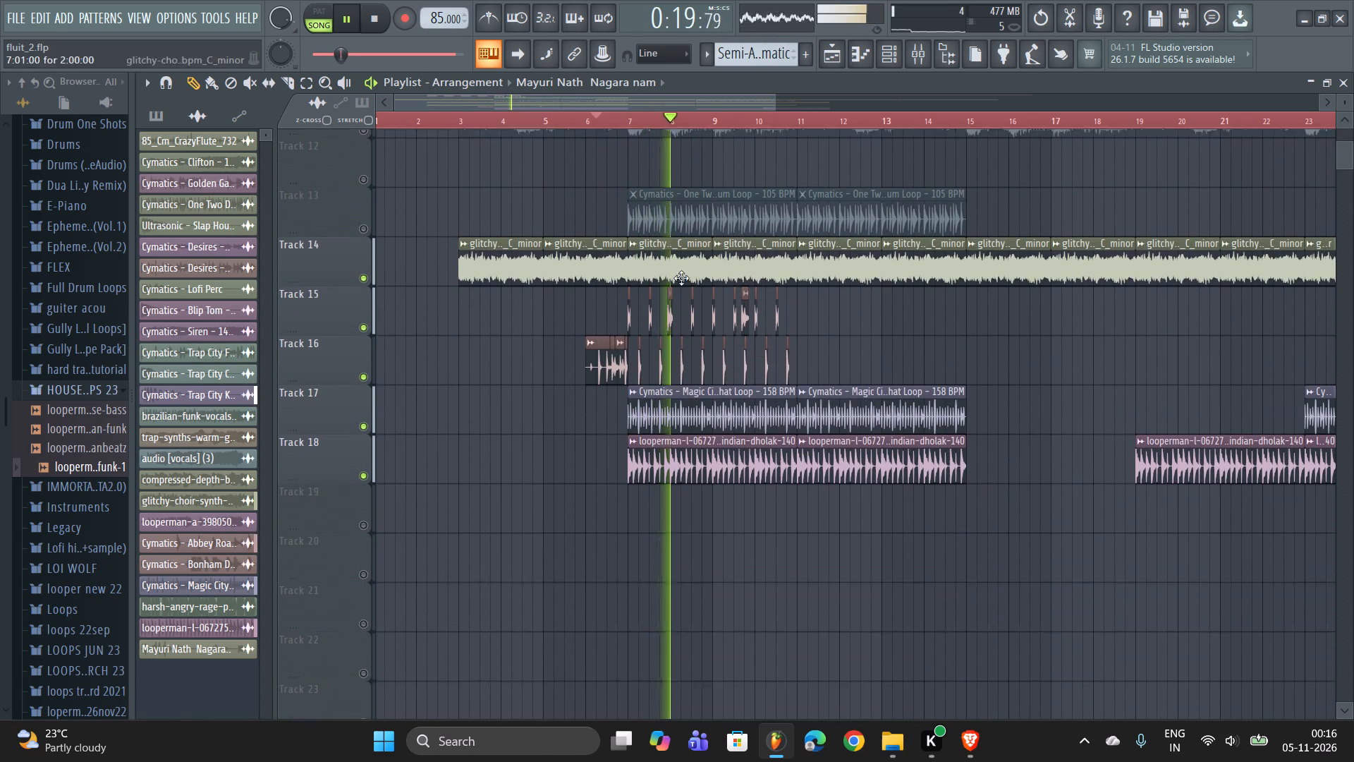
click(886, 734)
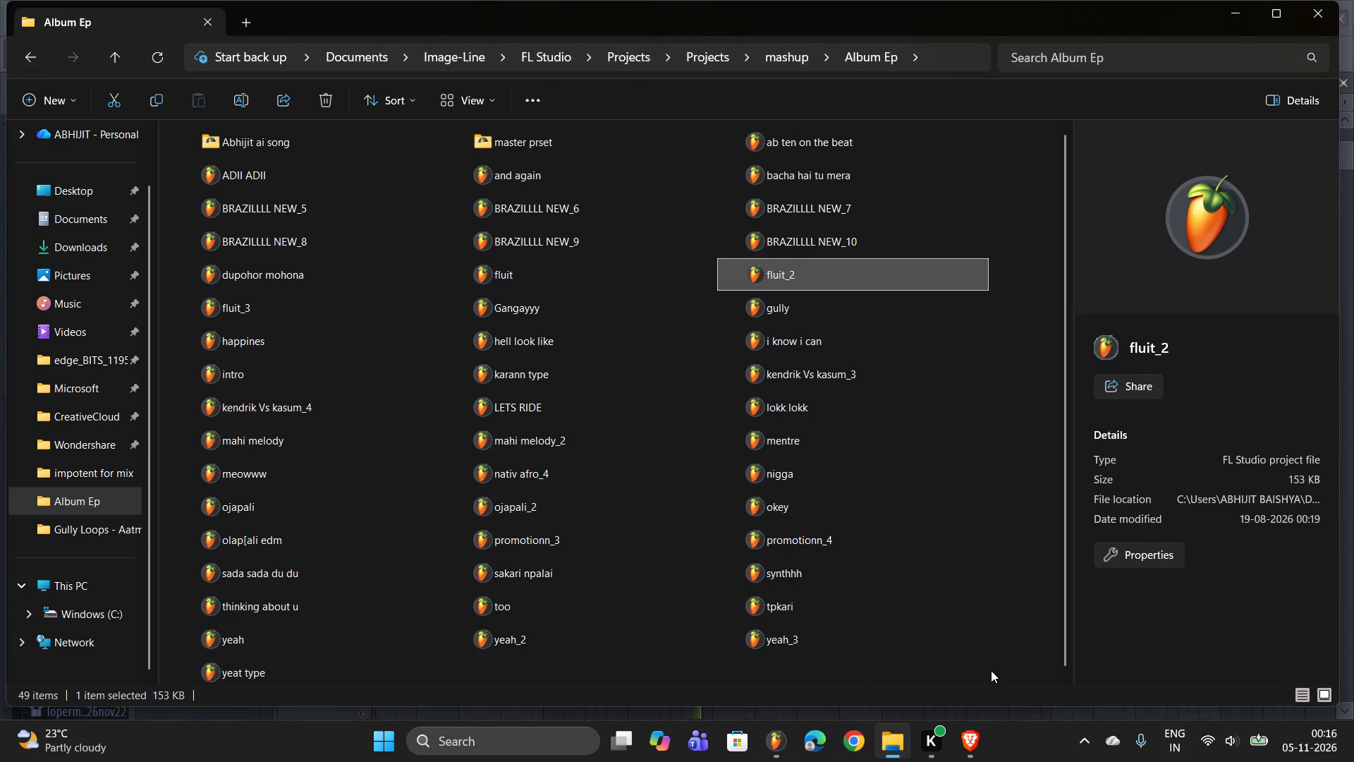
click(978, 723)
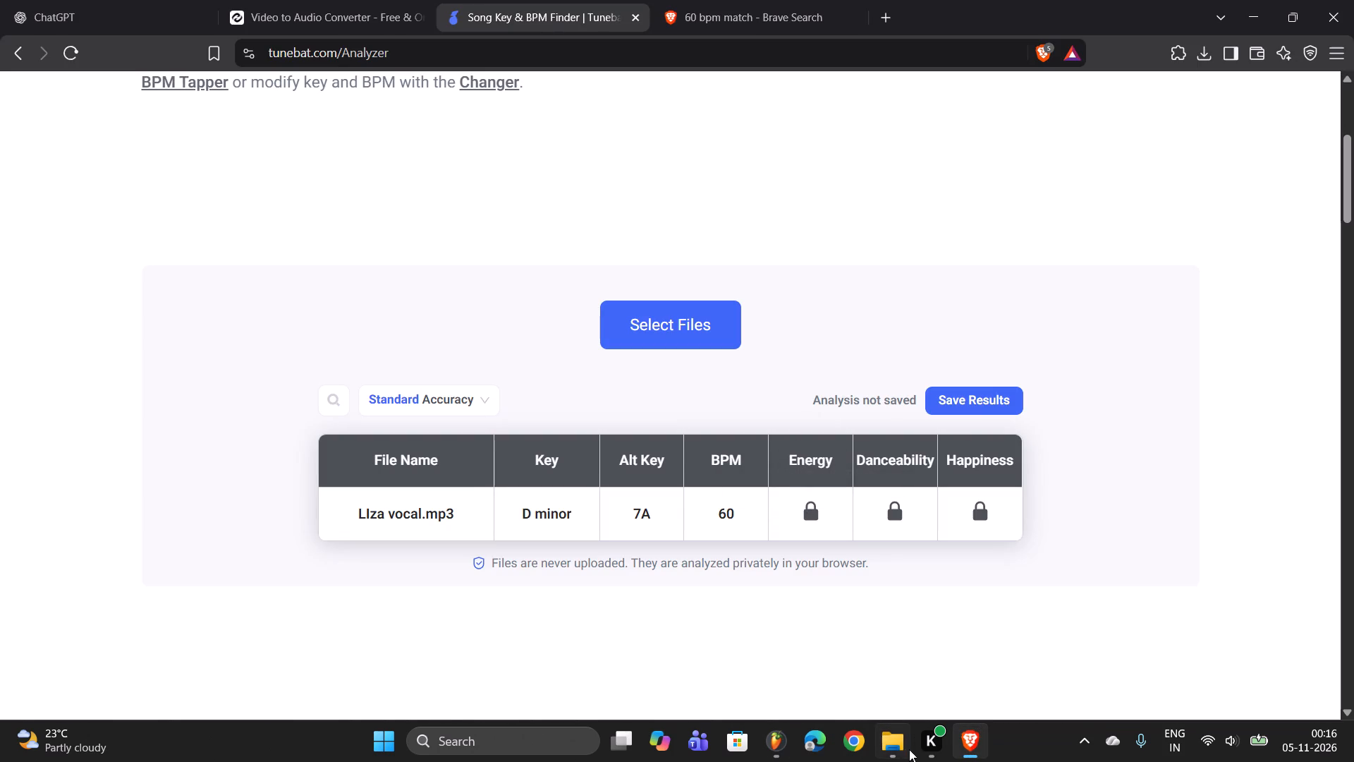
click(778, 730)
Listen to the fluit_2 project from about bars 2, 6 and 11, and look over its arrangement to bar 37.
scroll(728, 609, up, 8)
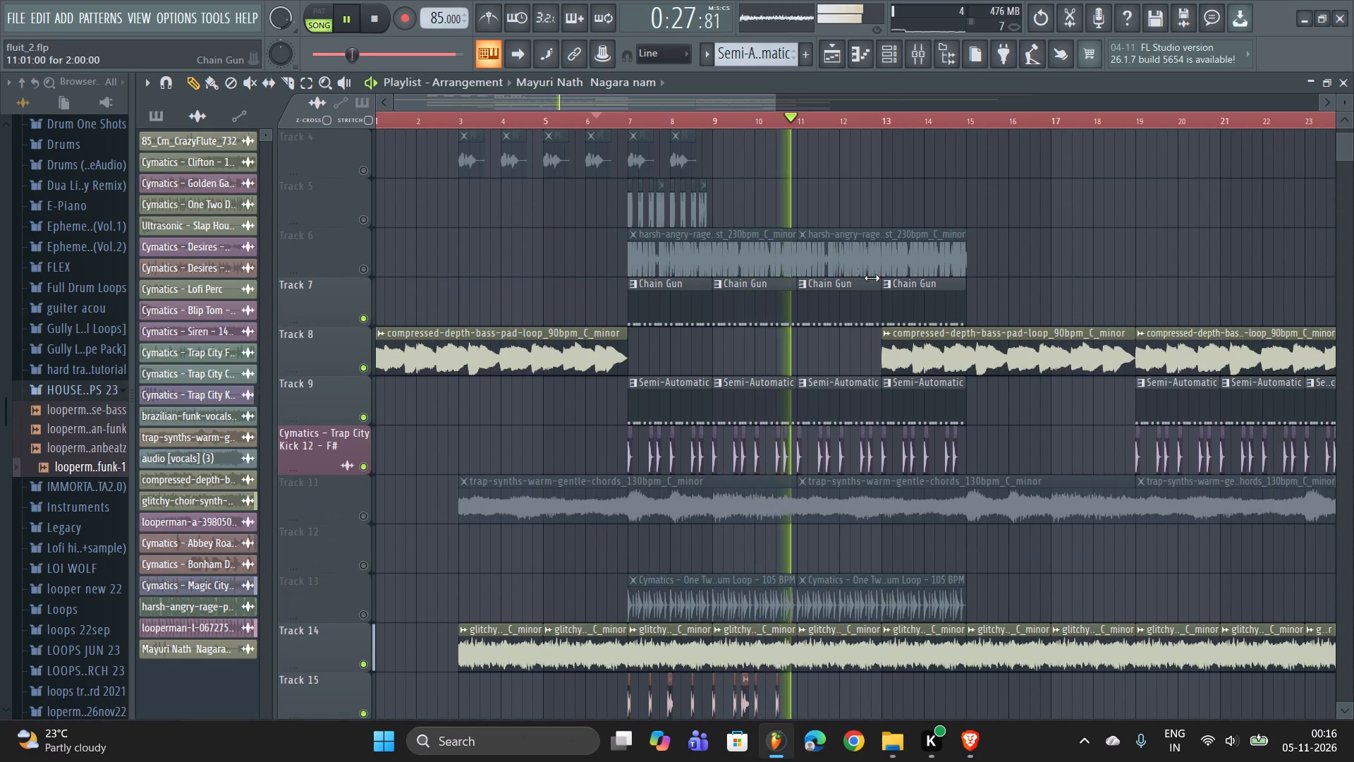
click(424, 121)
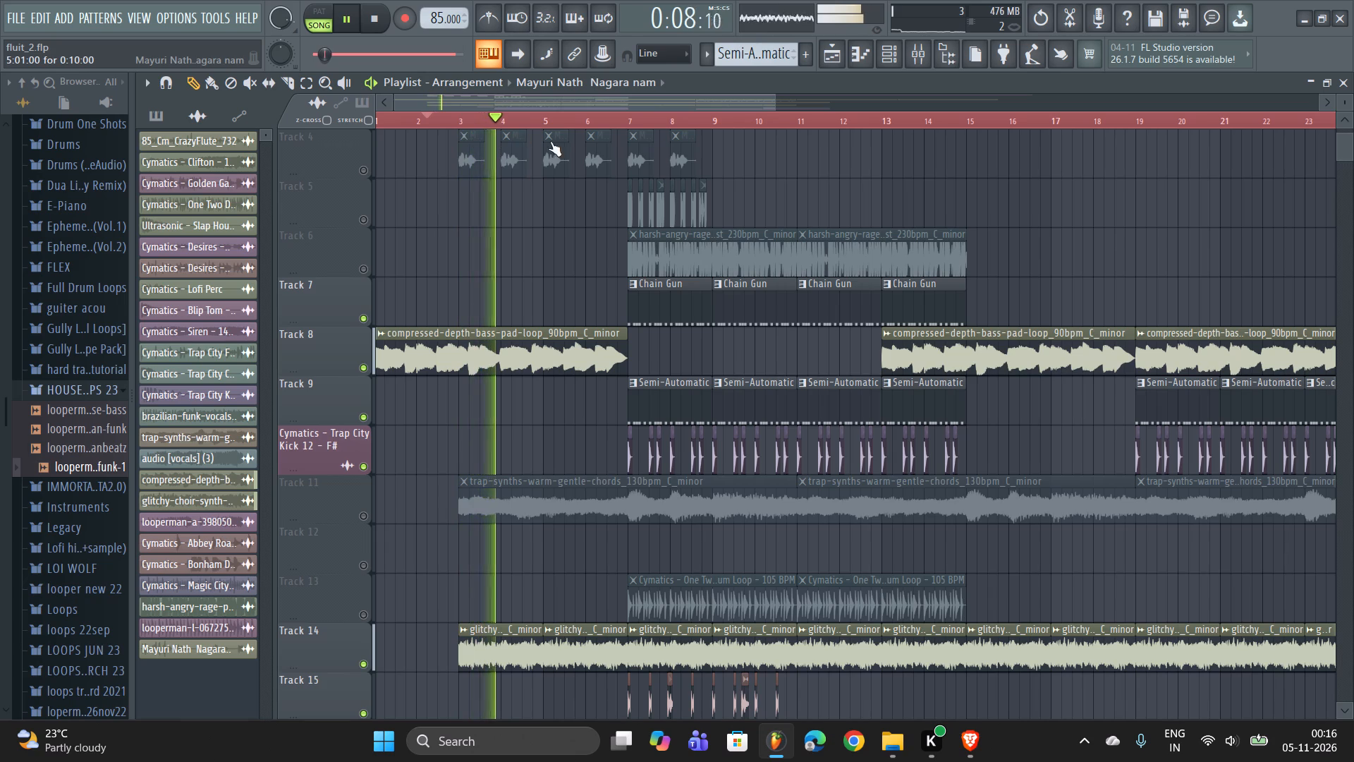
click(604, 111)
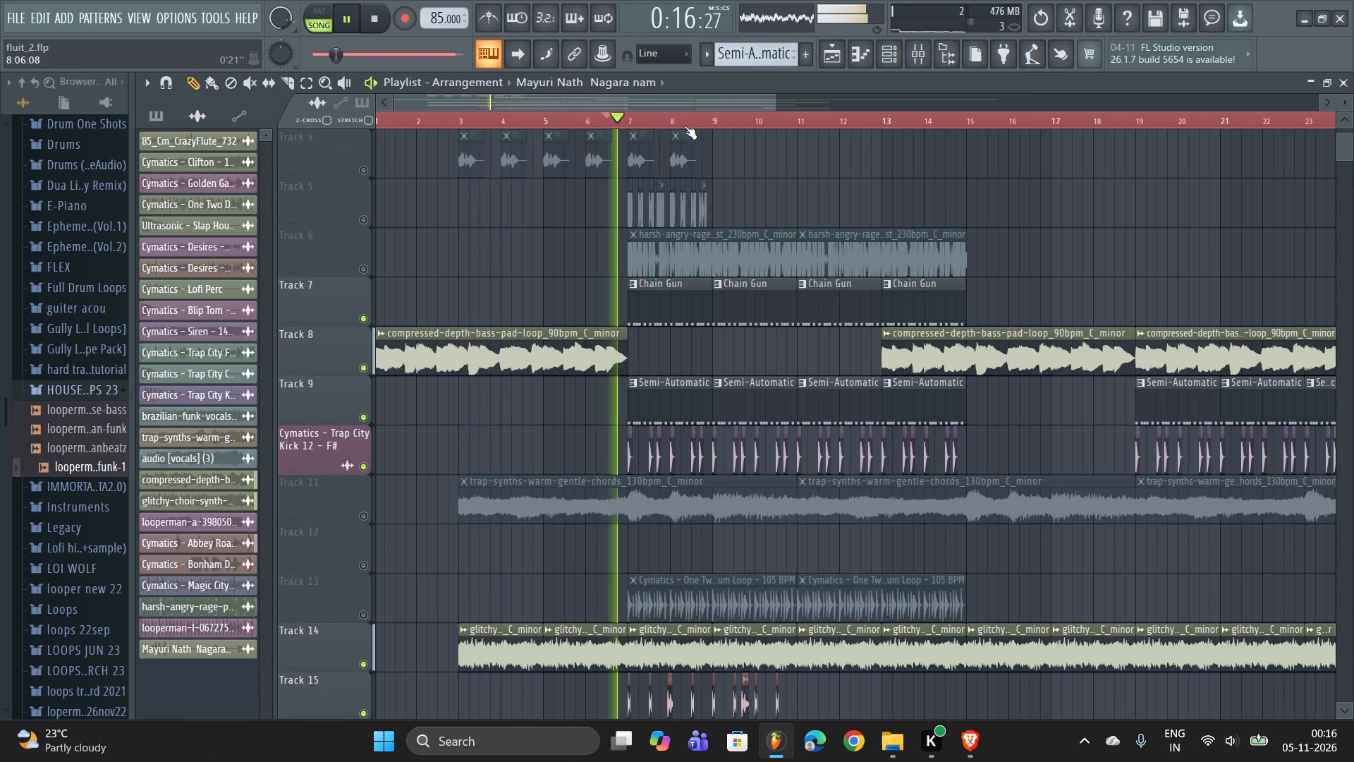
click(813, 111)
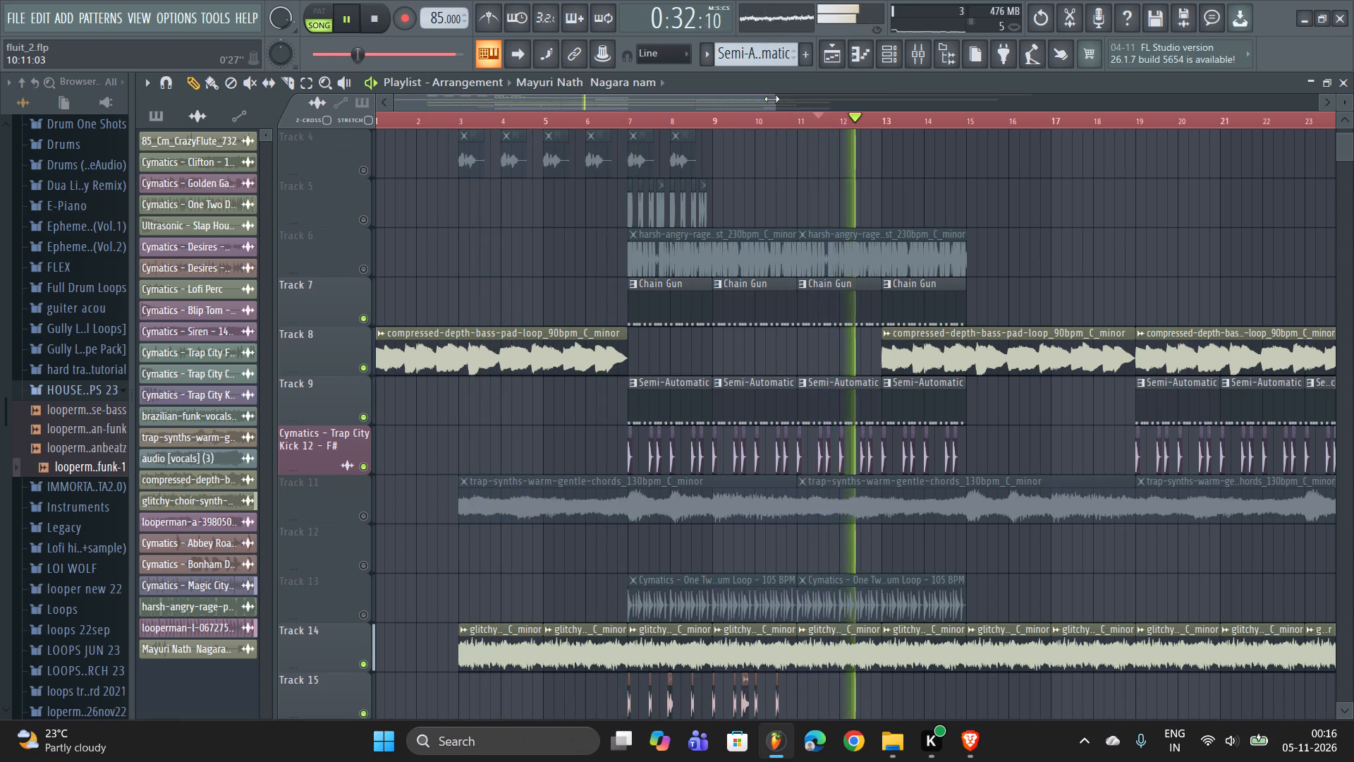
drag(771, 99, 1158, 158)
right_click(1166, 476)
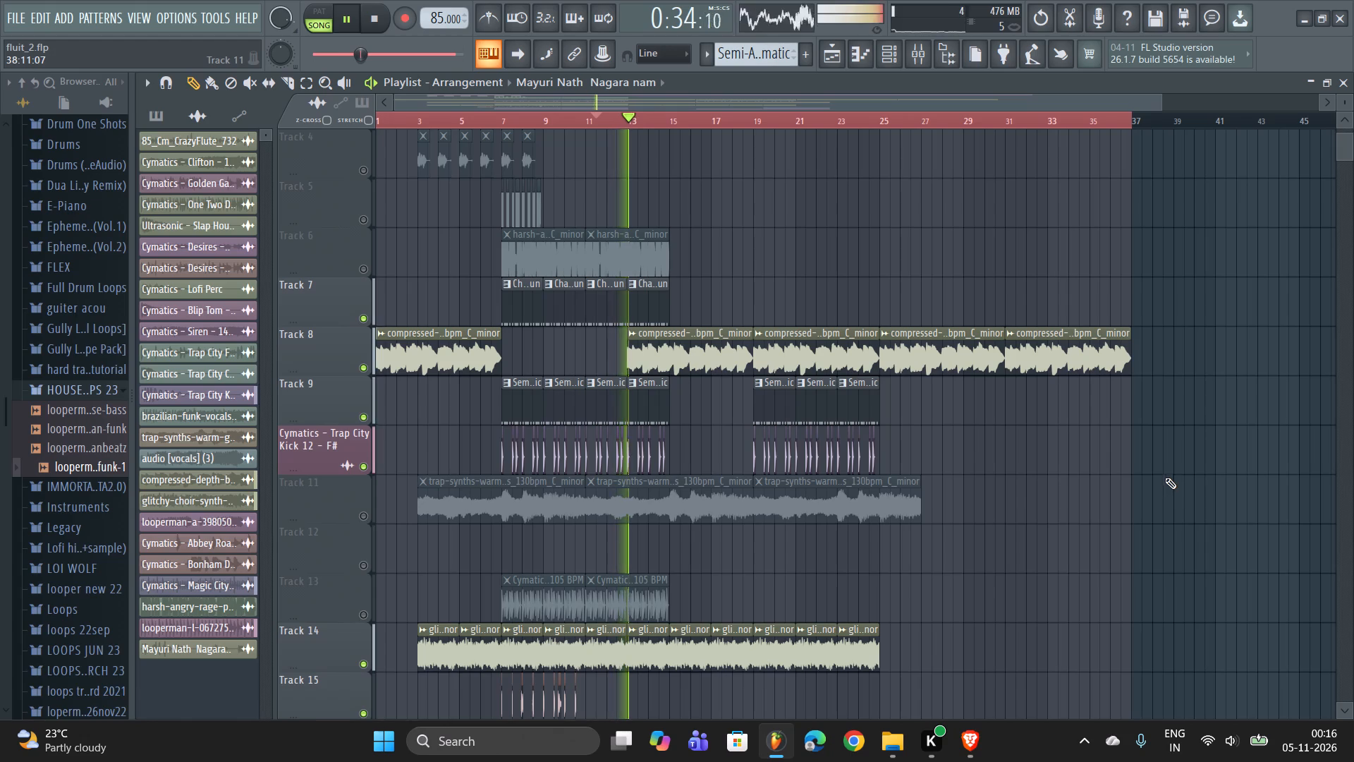
scroll(1034, 625, down, 1)
Open the fluit_3 project from the Album Ep folder and listen to it from about the middle of bar 4.
click(902, 742)
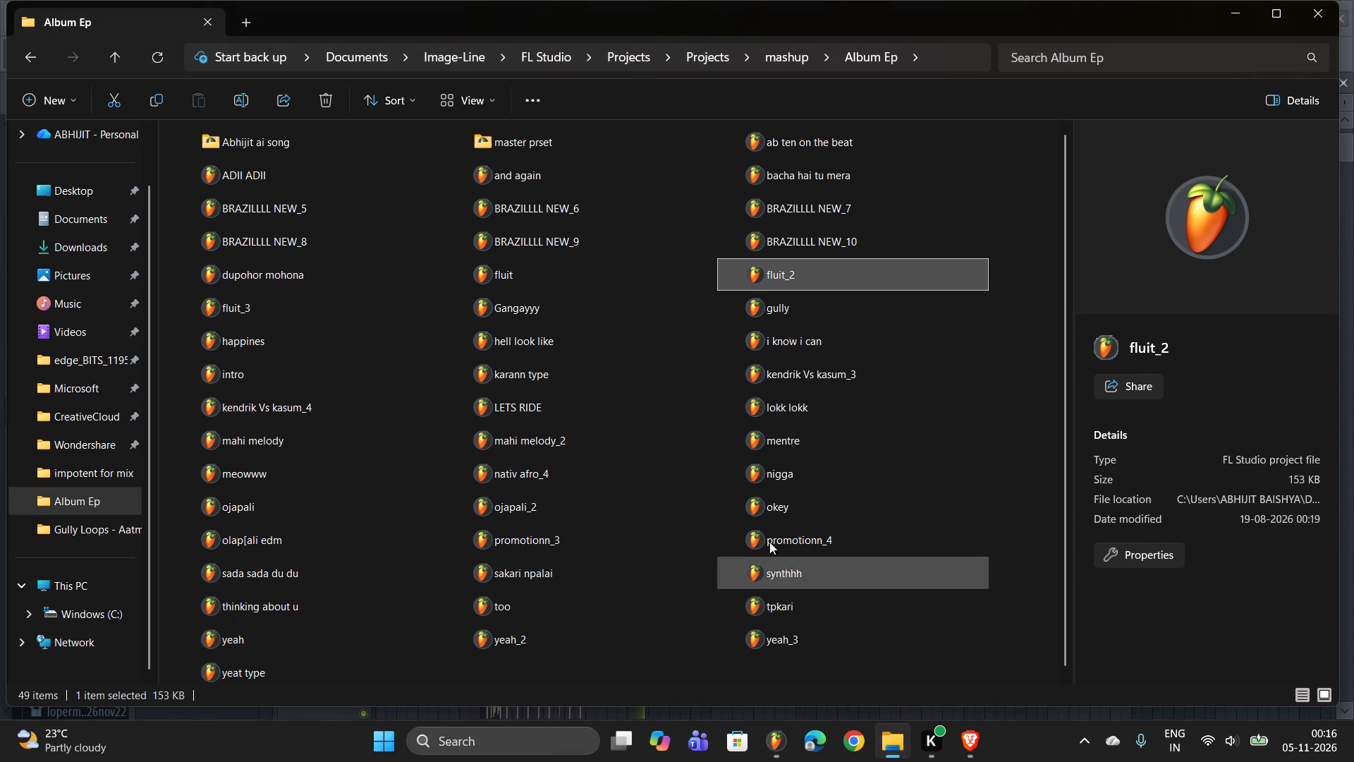
double_click(338, 308)
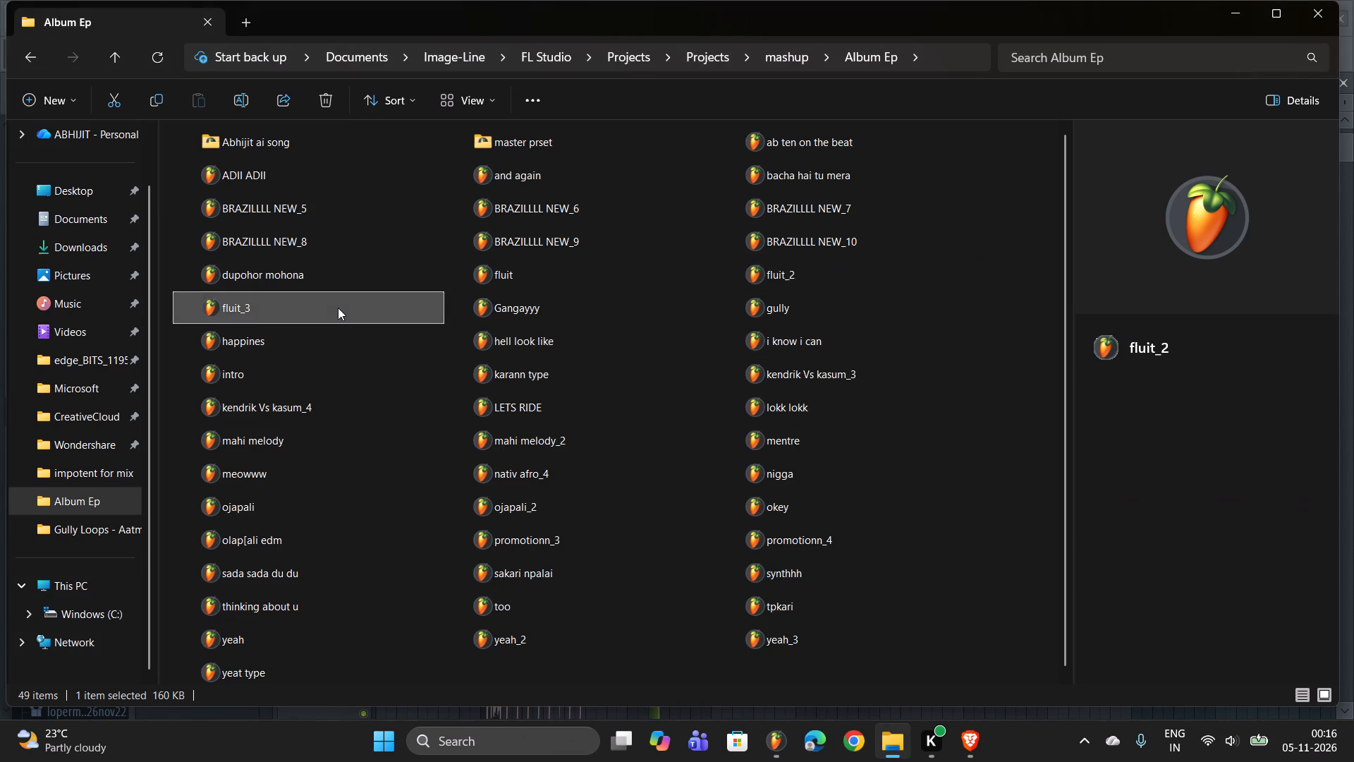
click(703, 421)
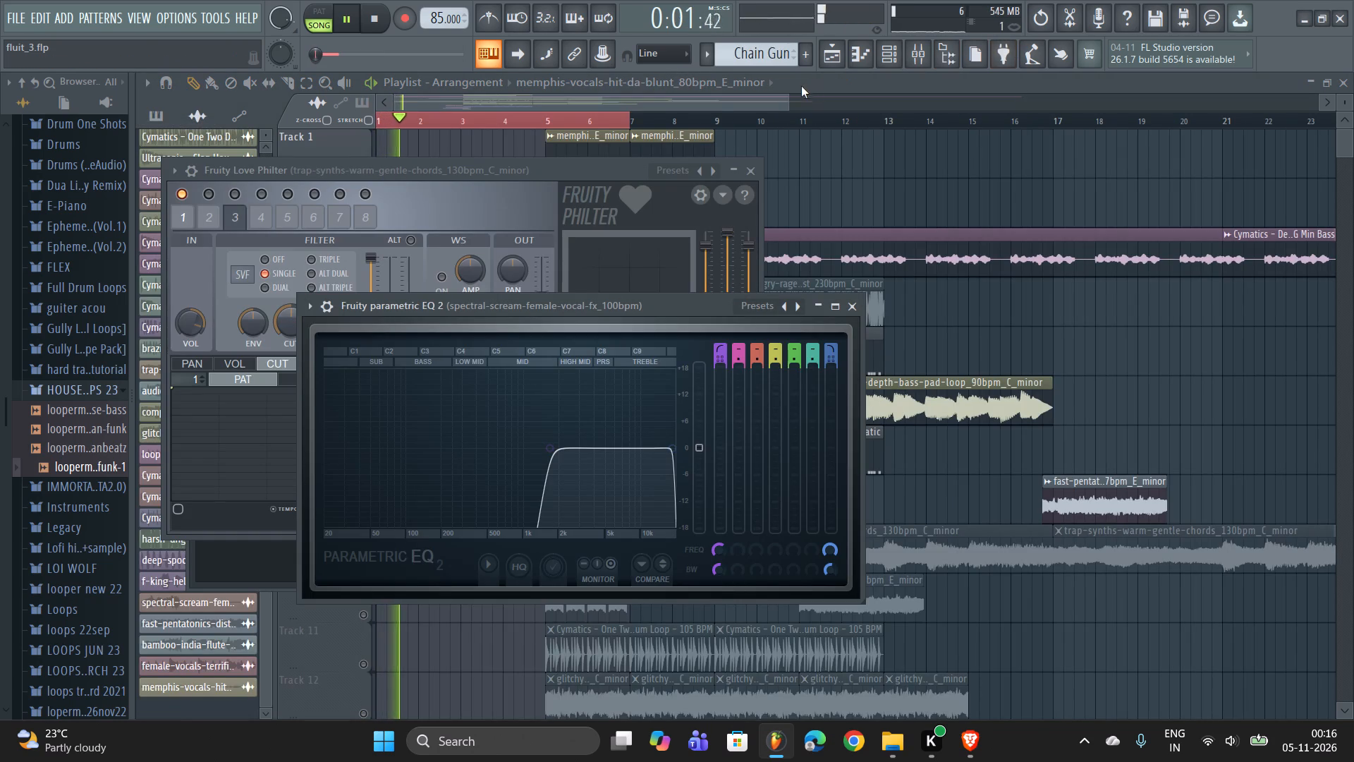
drag(788, 97, 761, 97)
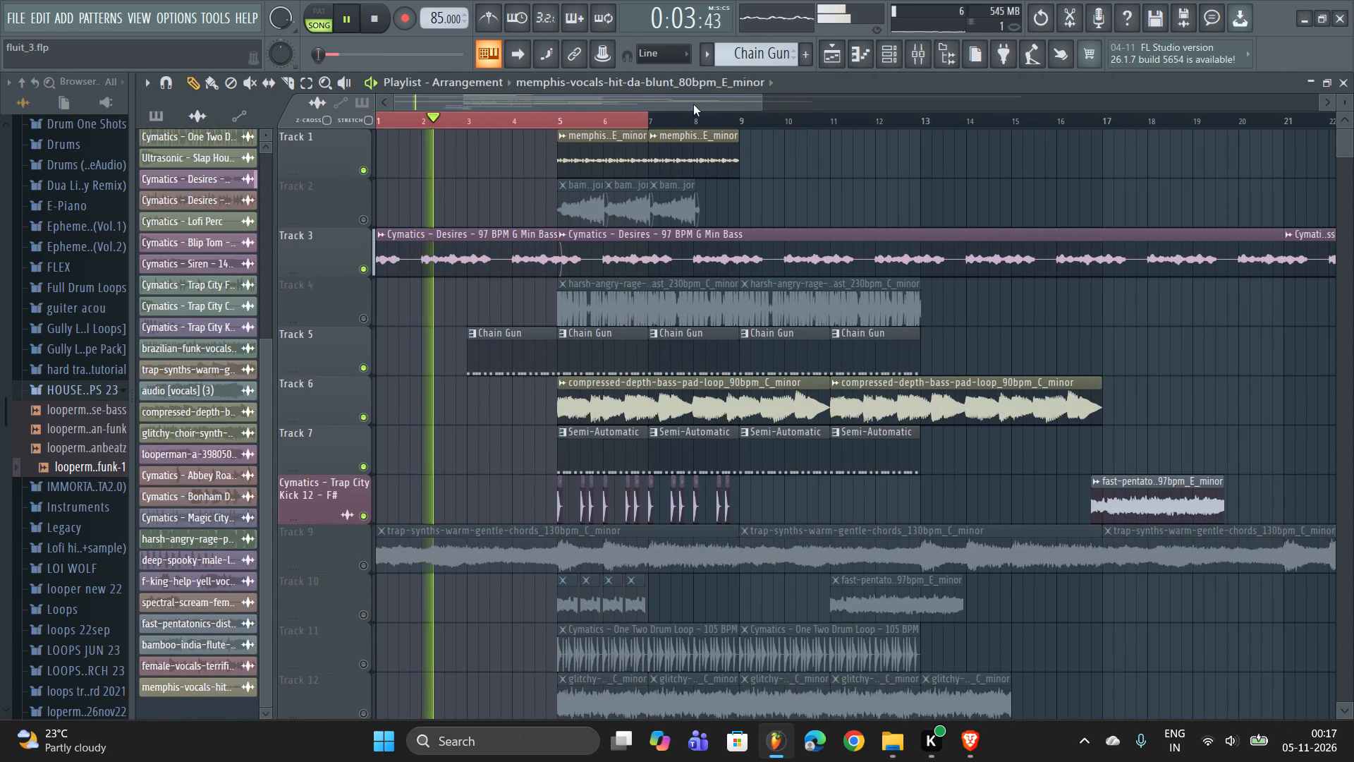
click(538, 114)
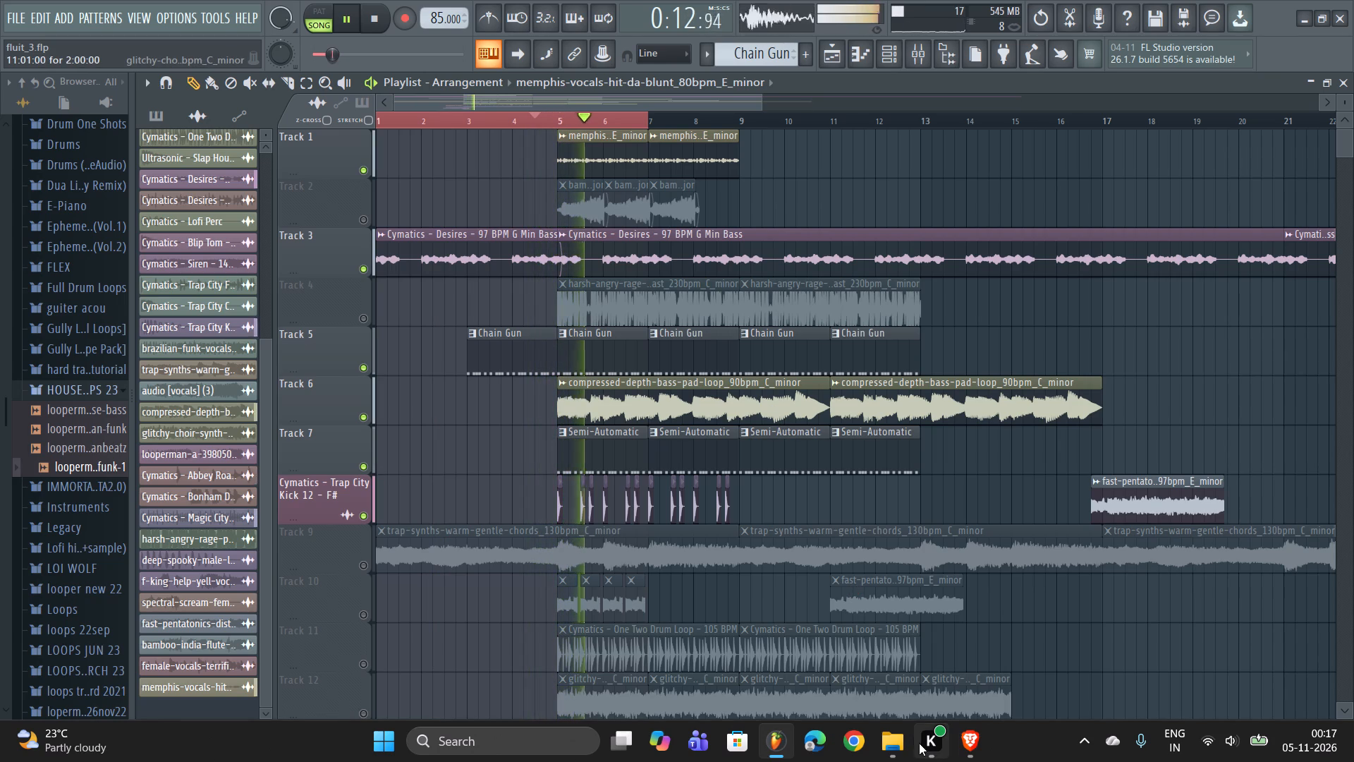
Open the gully project from the Album Ep folder and listen to it from about bar 7.
click(891, 737)
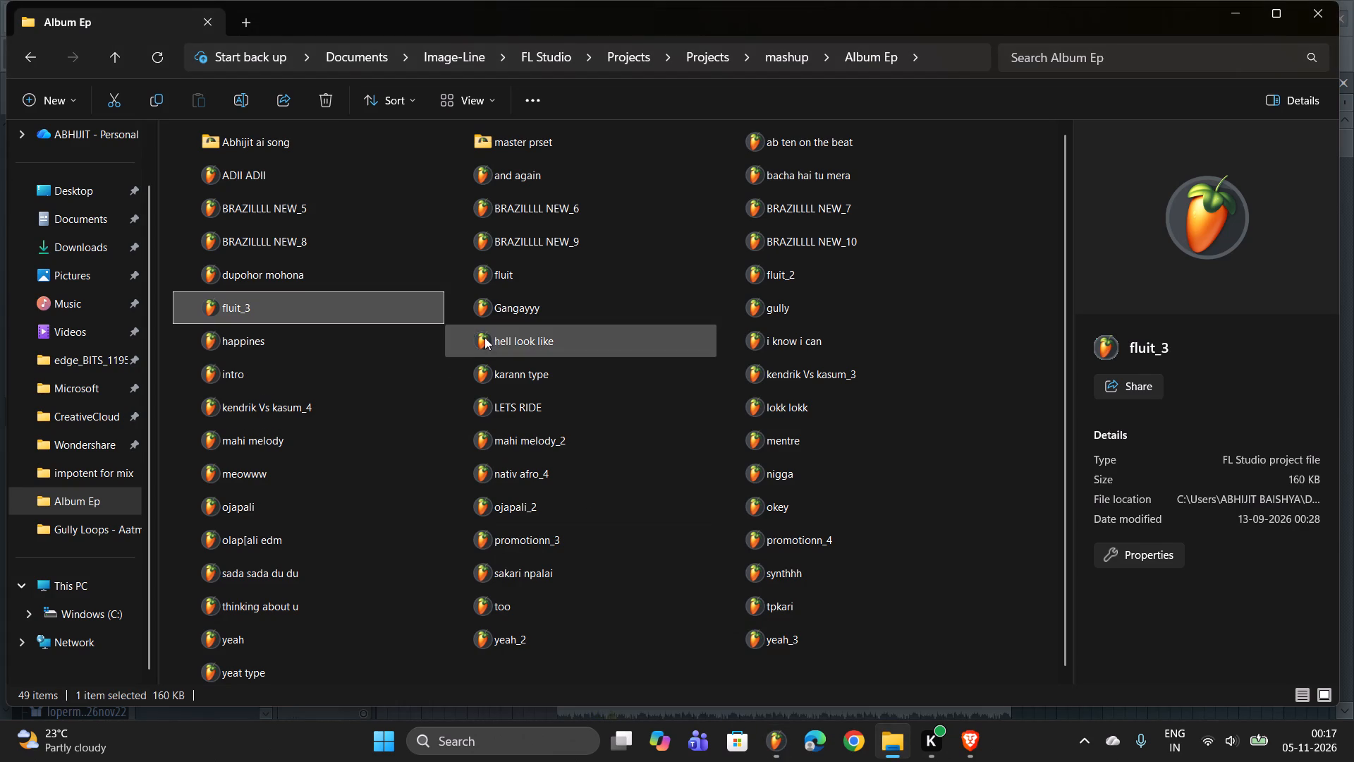
double_click(748, 308)
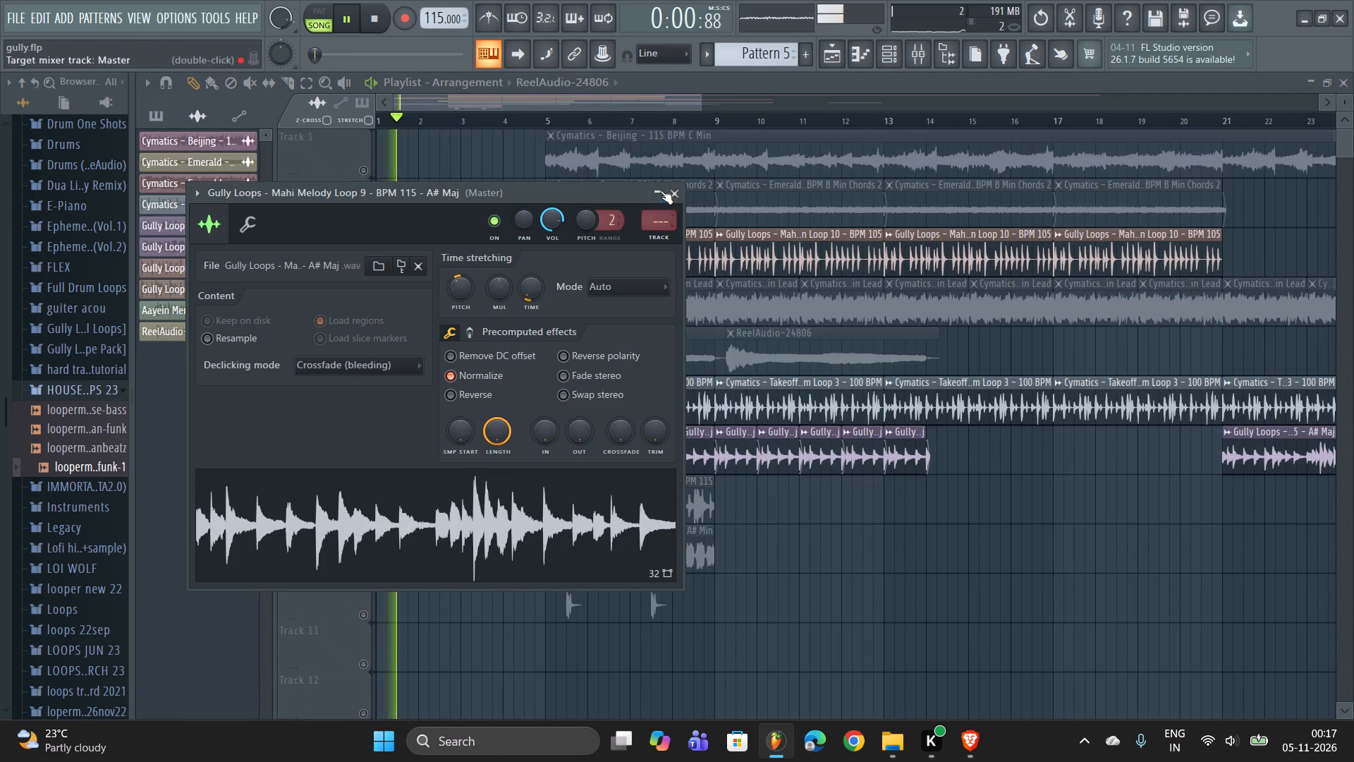
click(647, 121)
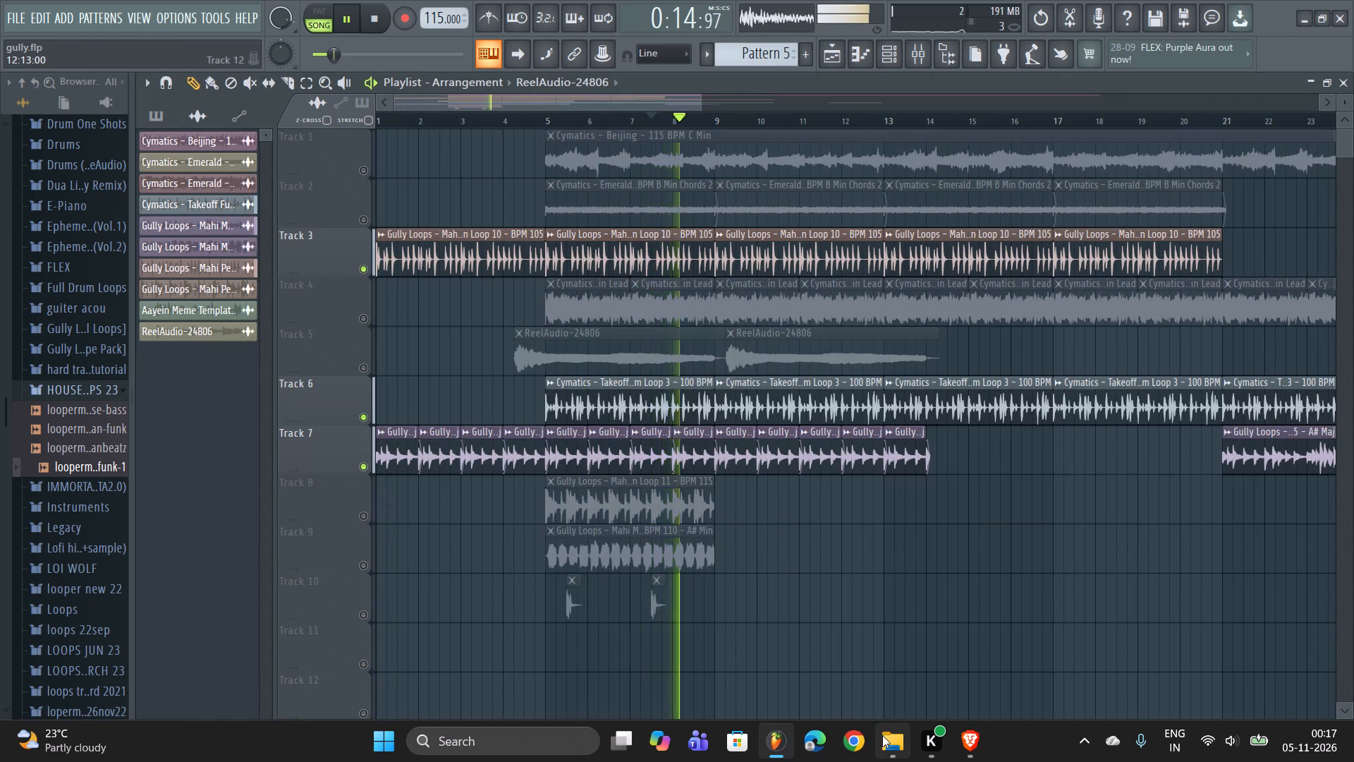
Open the happines project from the Album Ep folder in File Explorer.
click(882, 735)
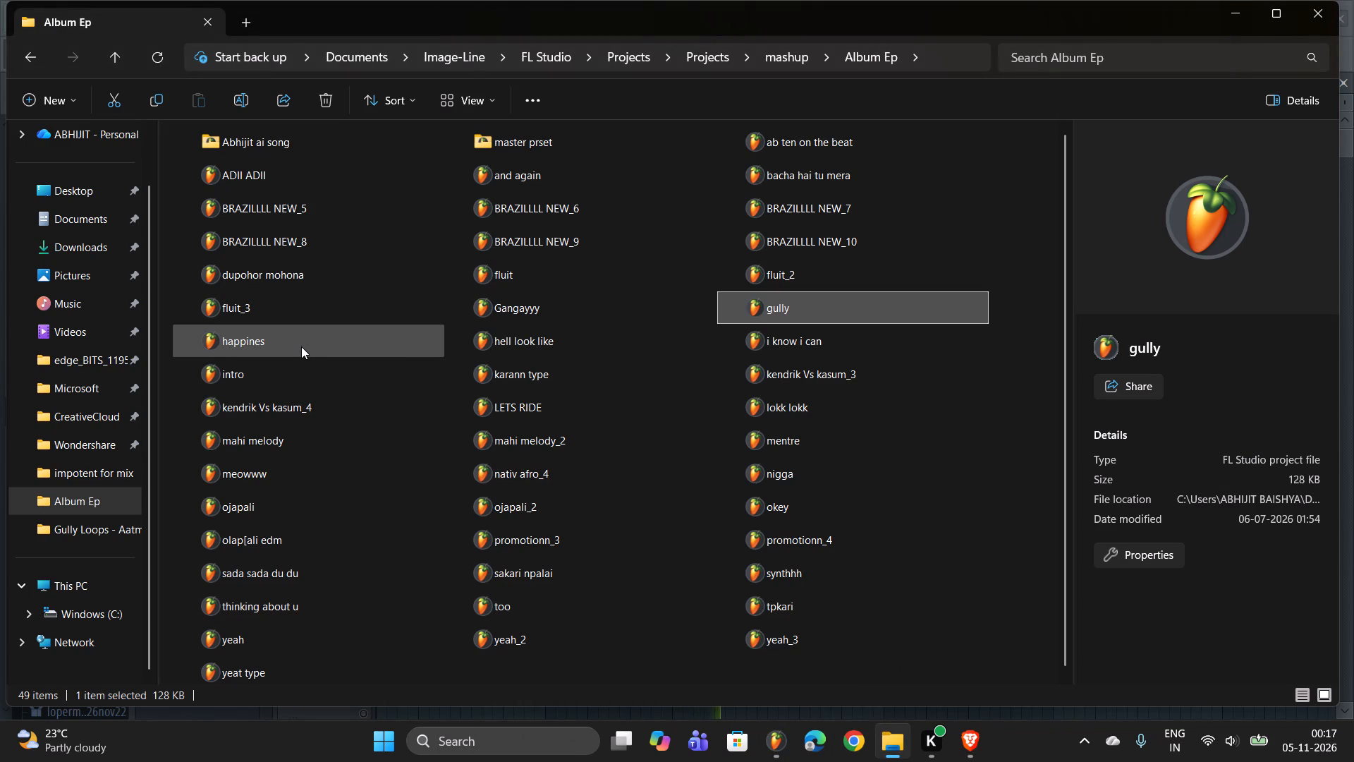
double_click(301, 346)
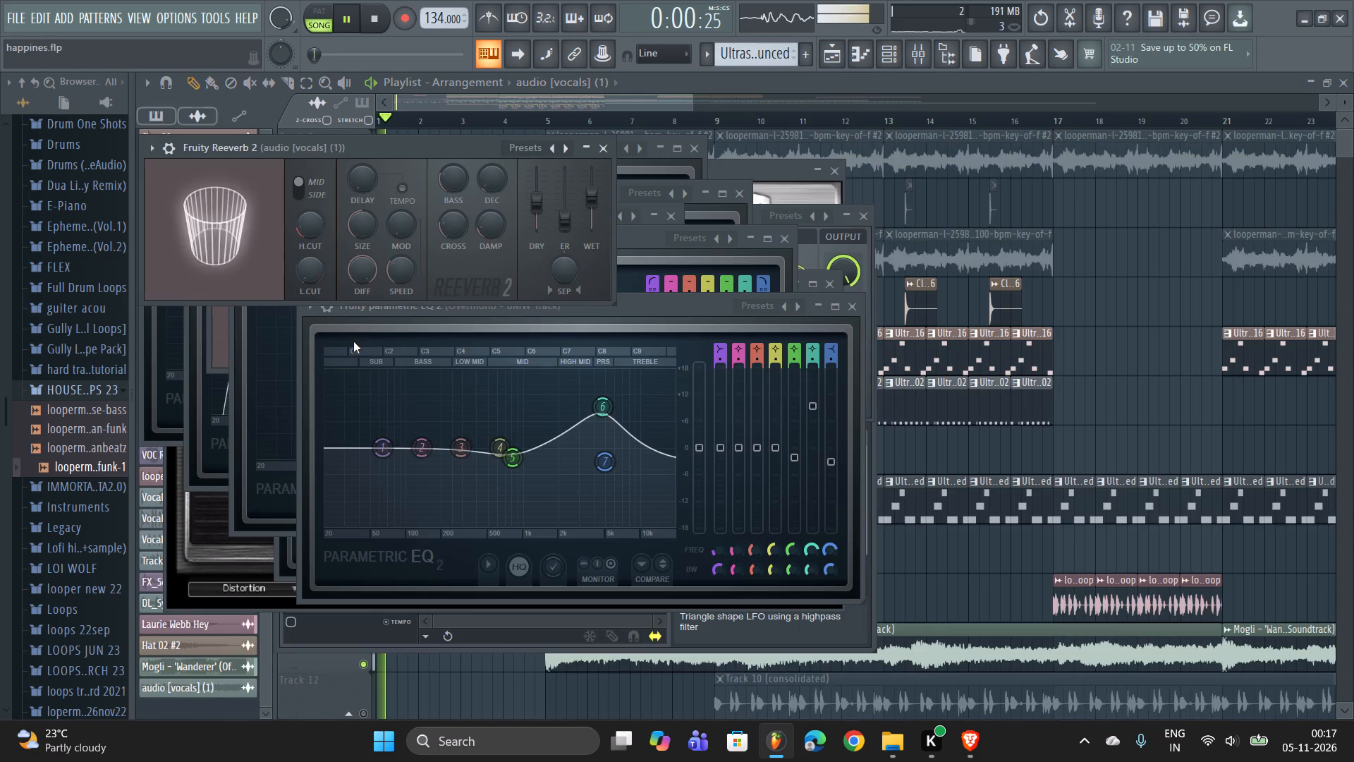
Listen to the happines project from about the middle of bar 13 and look over its tracks down to Track 20.
drag(468, 102, 575, 103)
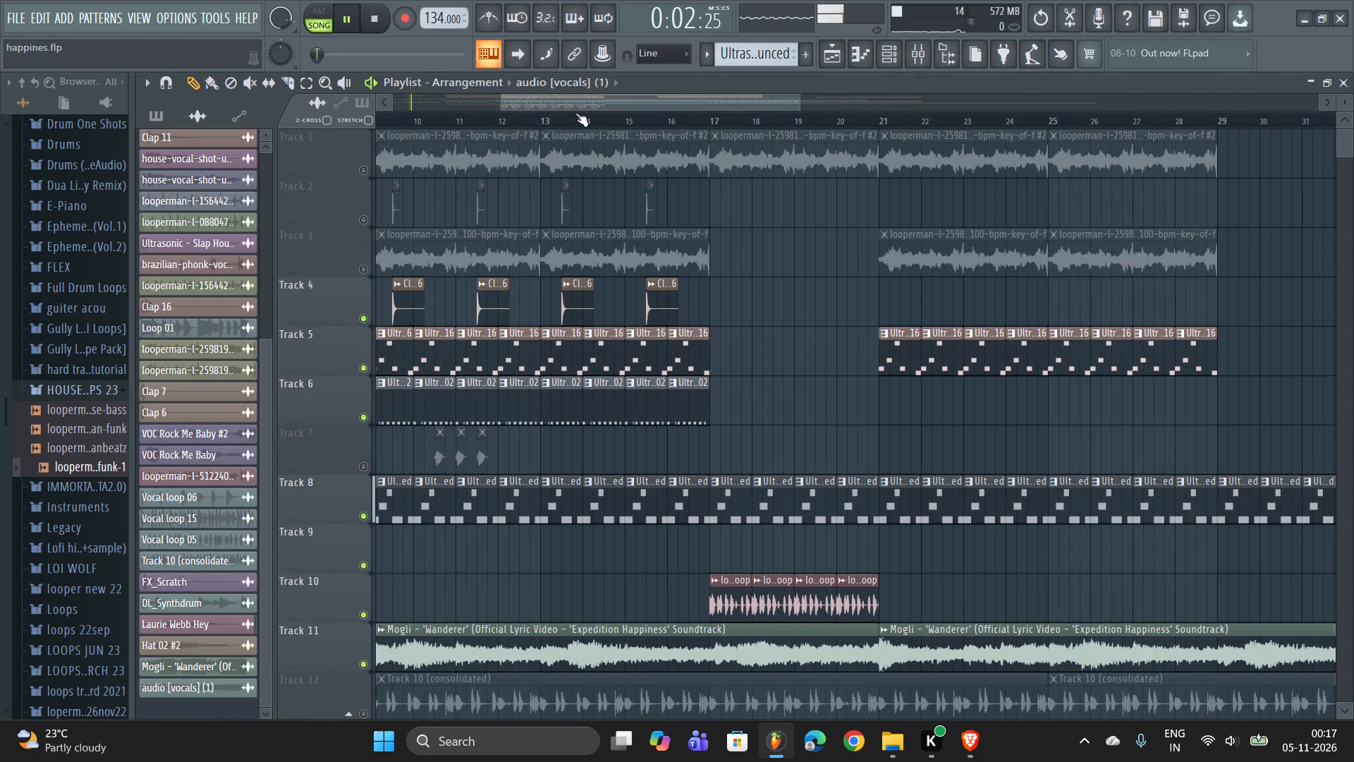
click(575, 118)
scroll(604, 185, down, 4)
scroll(606, 214, up, 3)
scroll(673, 308, down, 5)
scroll(853, 631, down, 2)
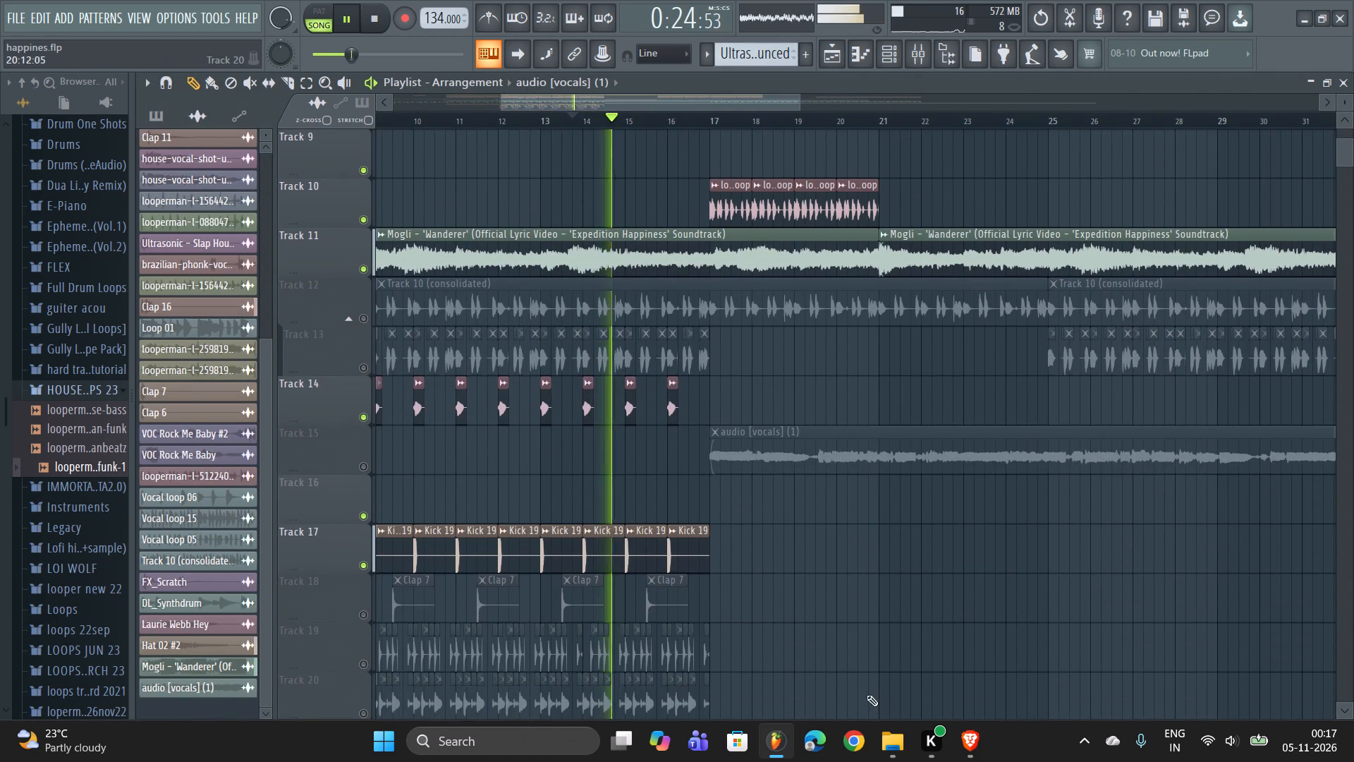
Look through the remaining project files in the Album Ep folder in File Explorer.
click(892, 748)
scroll(660, 459, down, 1)
scroll(649, 459, up, 1)
scroll(636, 460, down, 2)
scroll(334, 392, down, 2)
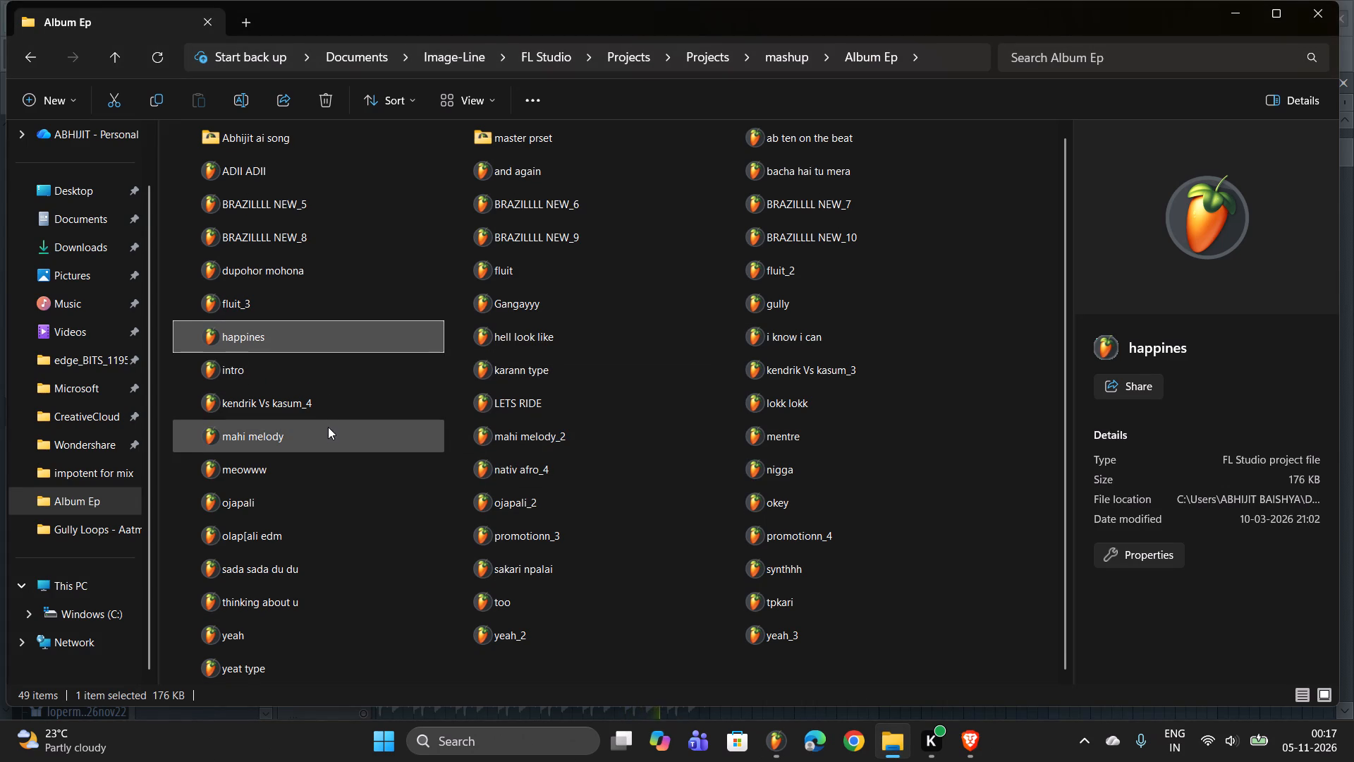
scroll(530, 468, down, 3)
scroll(542, 473, up, 3)
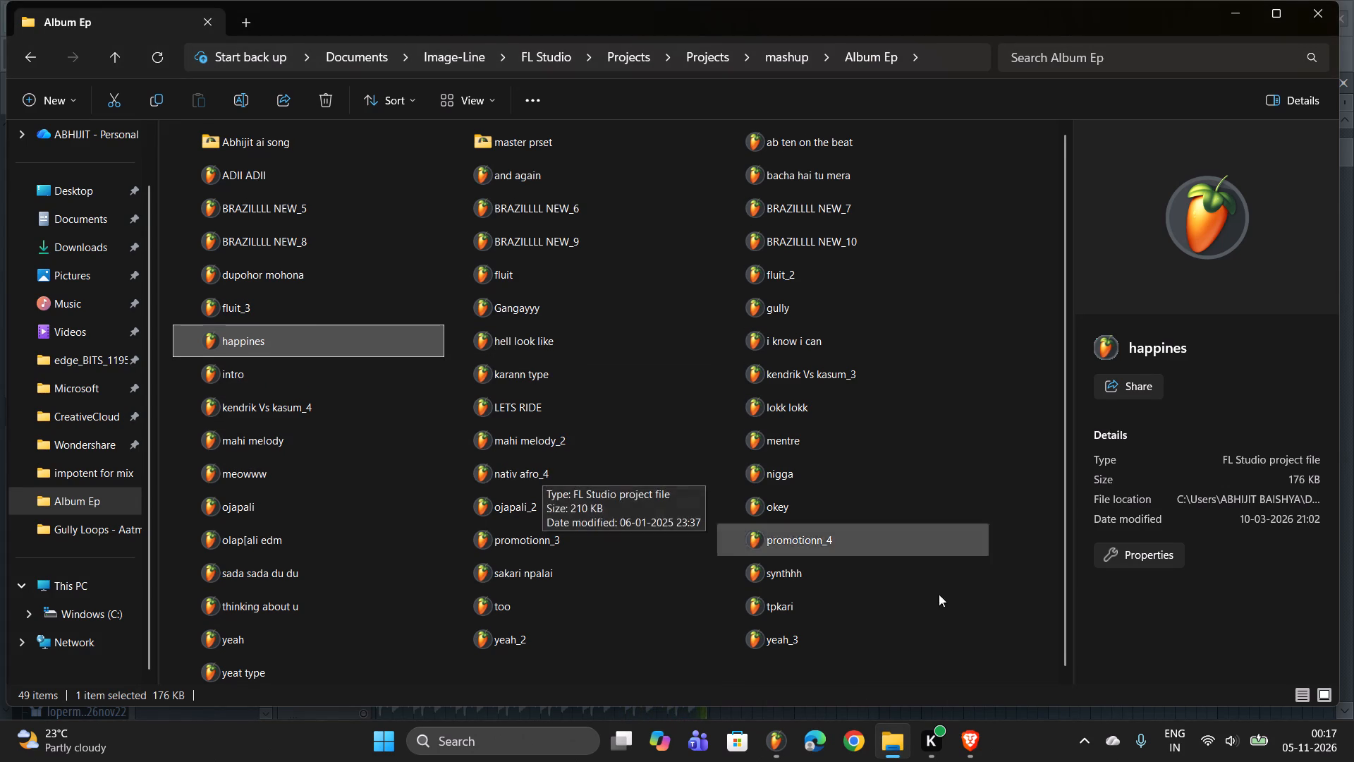
Check the key and BPM analysis of LIza vocal.mp3 on the Tunebat page in Brave.
click(980, 728)
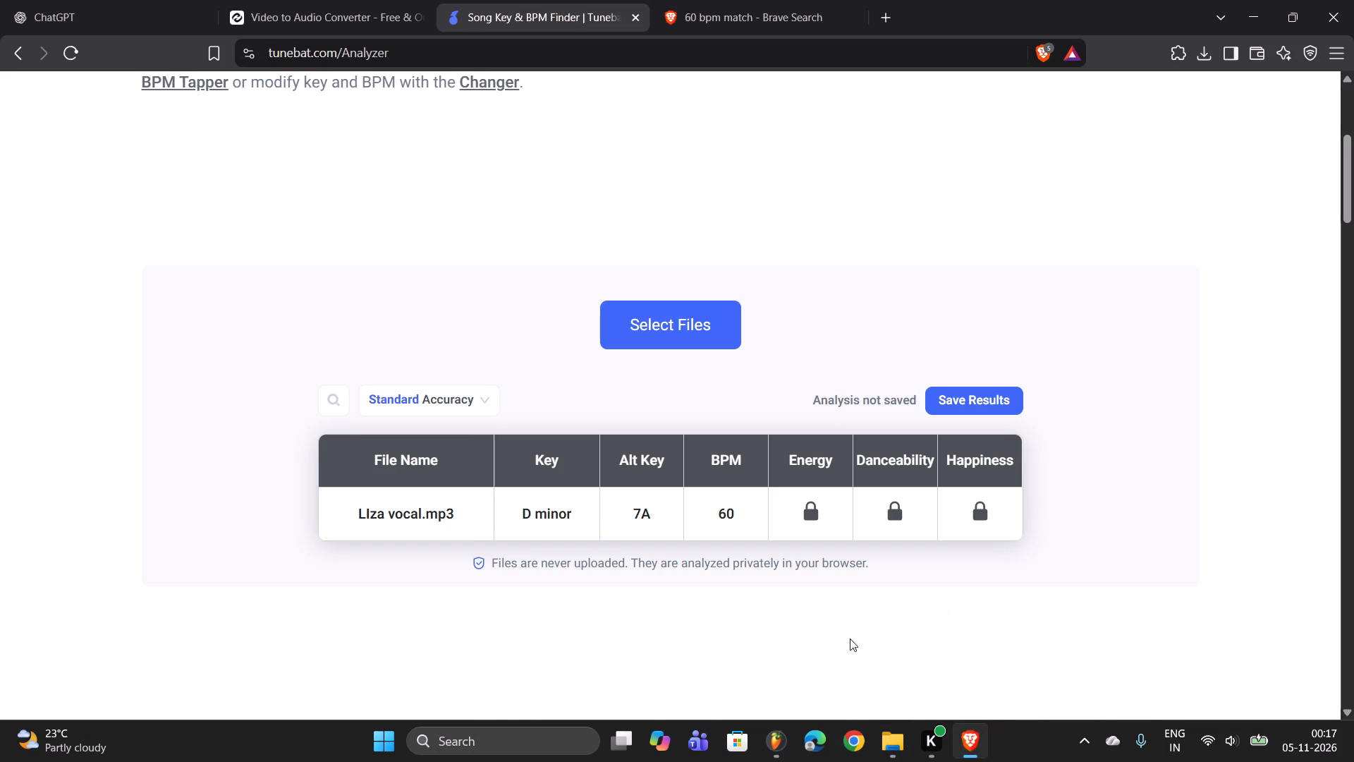
Add the LIza vocal audio file from the Downloads folder to Track 16 of the happines playlist at about bar 3, and stop playback.
click(791, 732)
scroll(552, 401, up, 2)
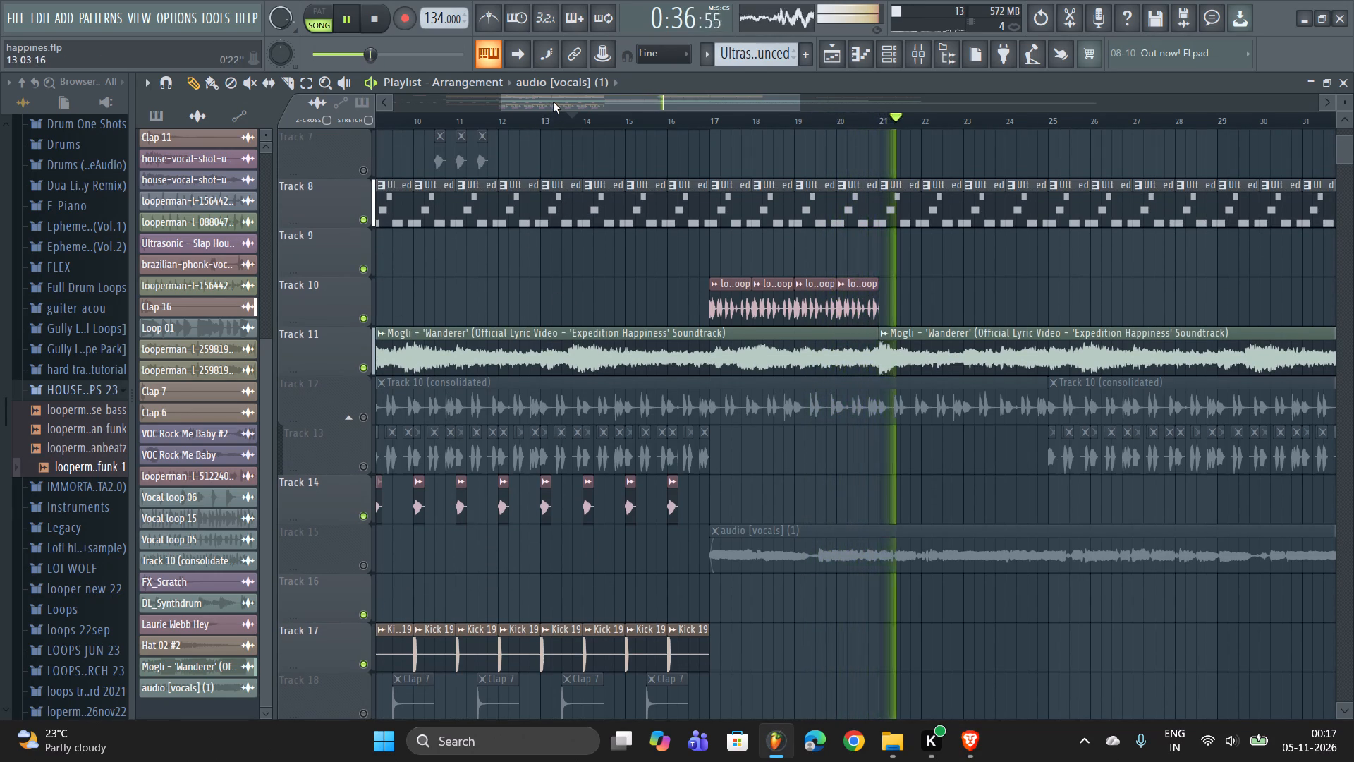
drag(553, 102, 439, 109)
scroll(568, 286, down, 7)
click(900, 758)
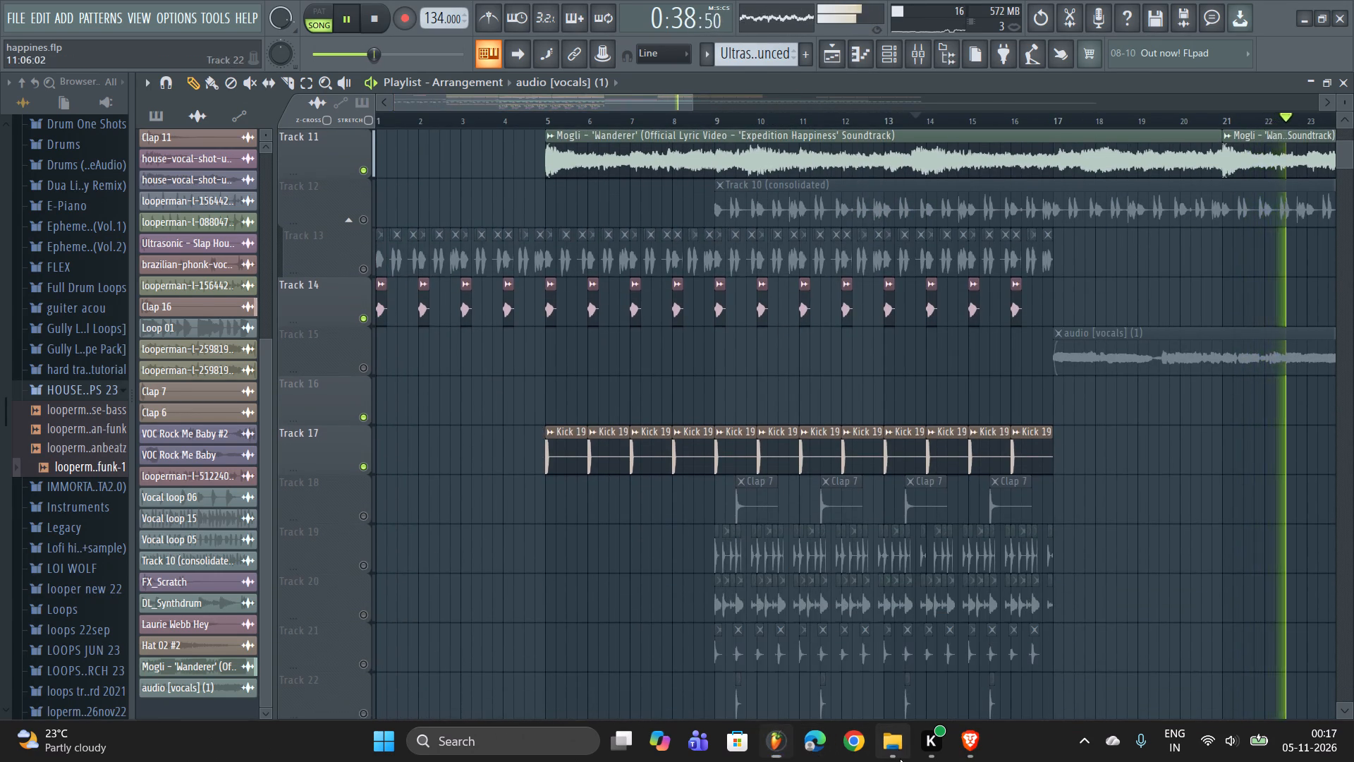
click(70, 257)
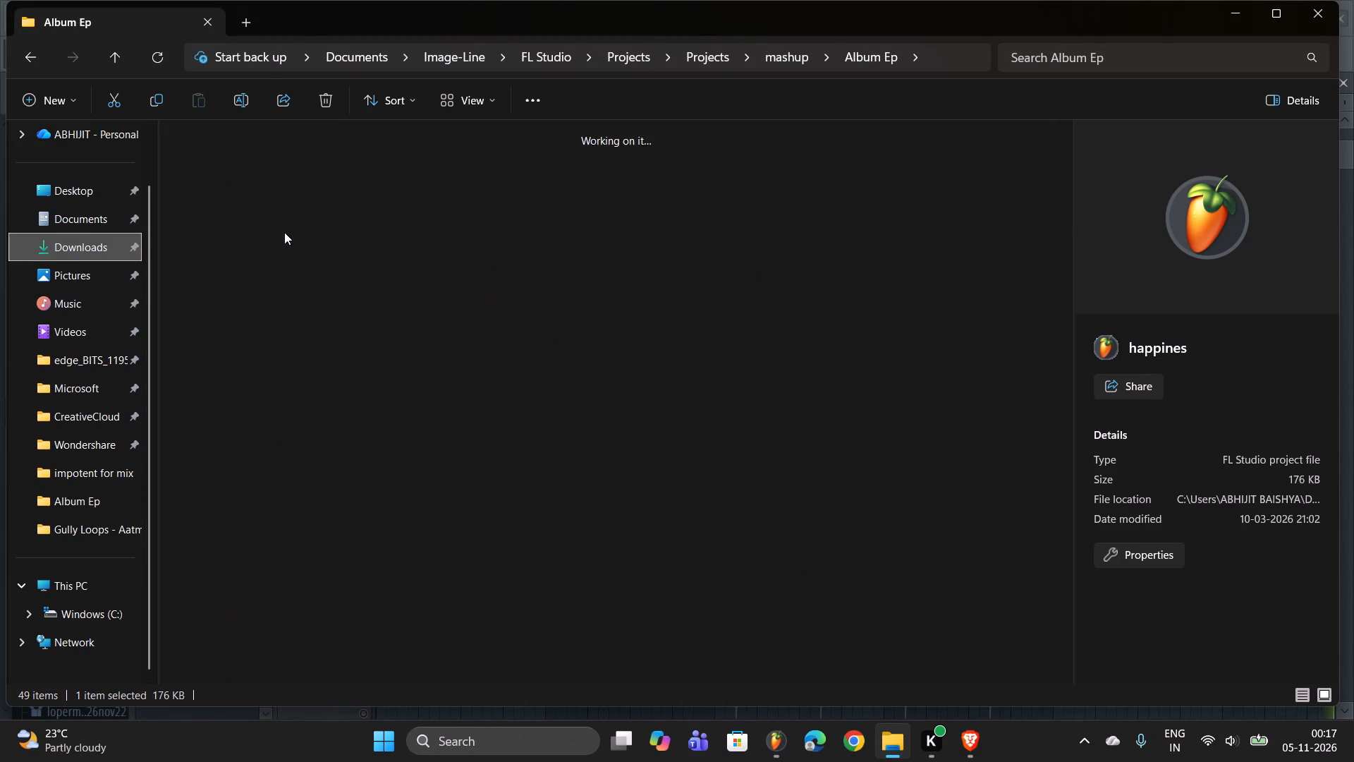
scroll(293, 239, up, 1)
drag(240, 234, 494, 365)
key(alt+Tab)
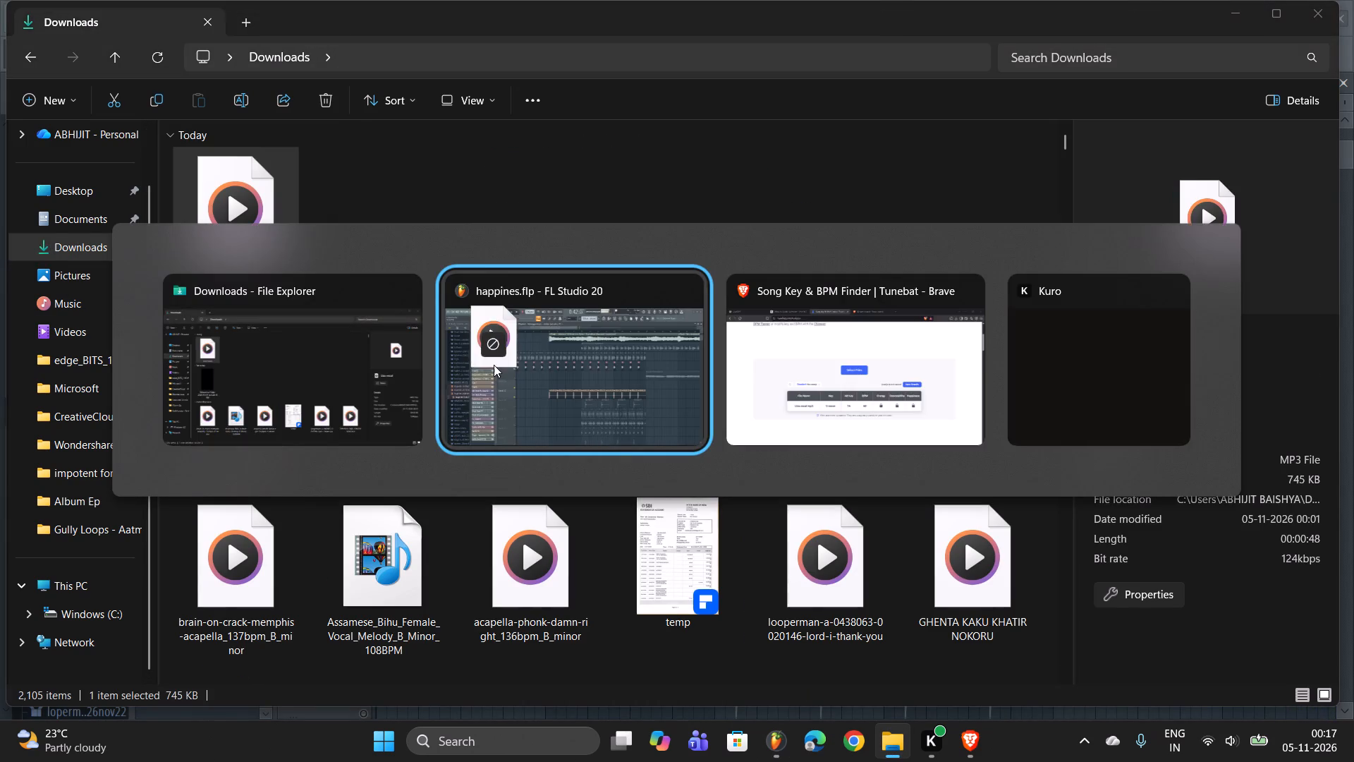
drag(494, 365, 476, 390)
key(space)
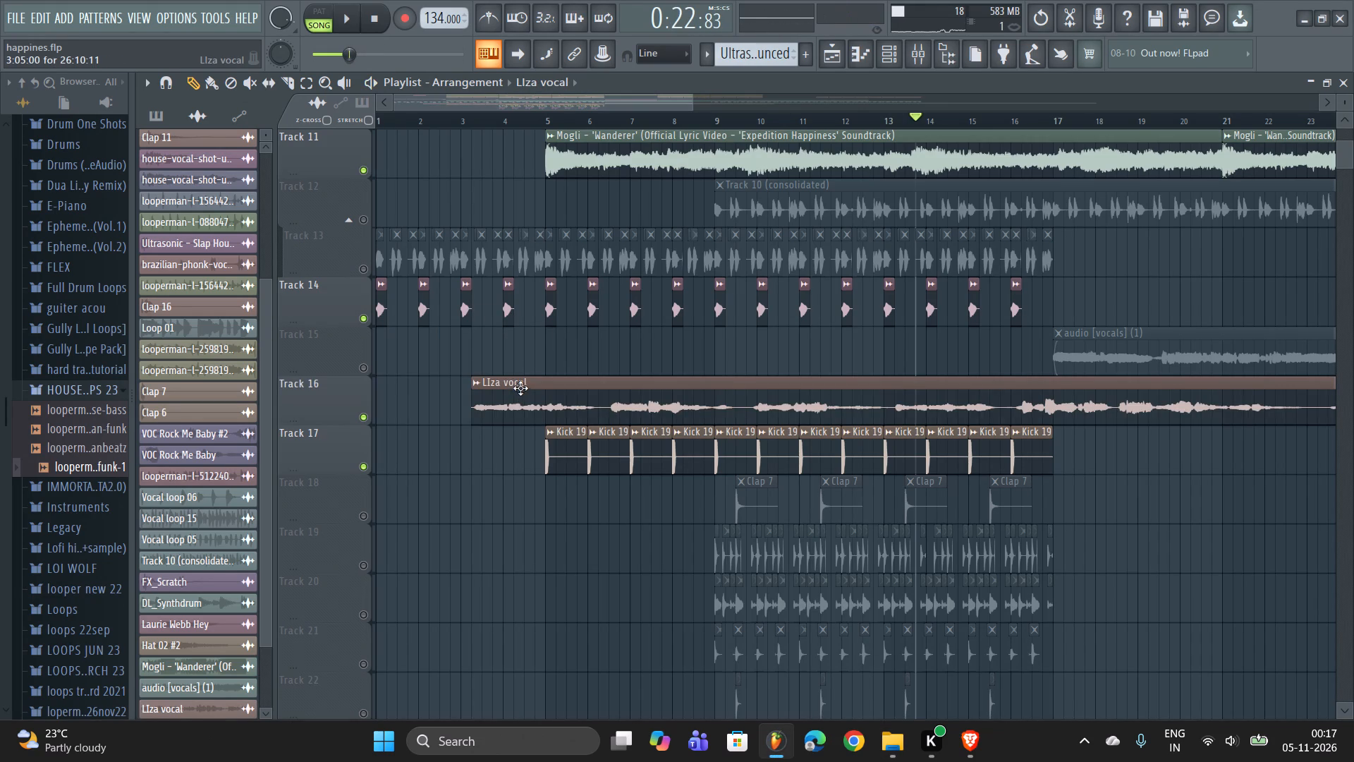
Fit the LIza vocal clip to the project tempo using the 75 to 150 BPM detection range.
click(474, 379)
click(681, 487)
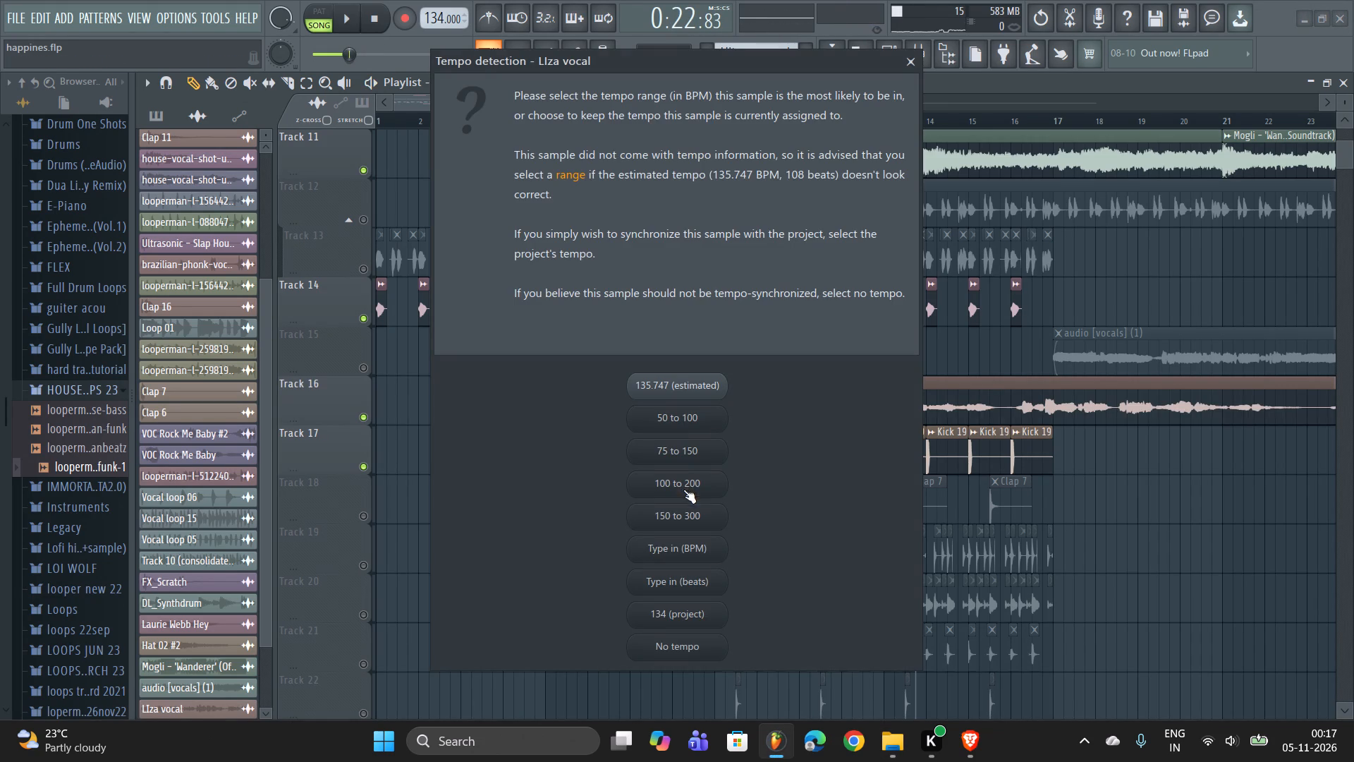
click(690, 459)
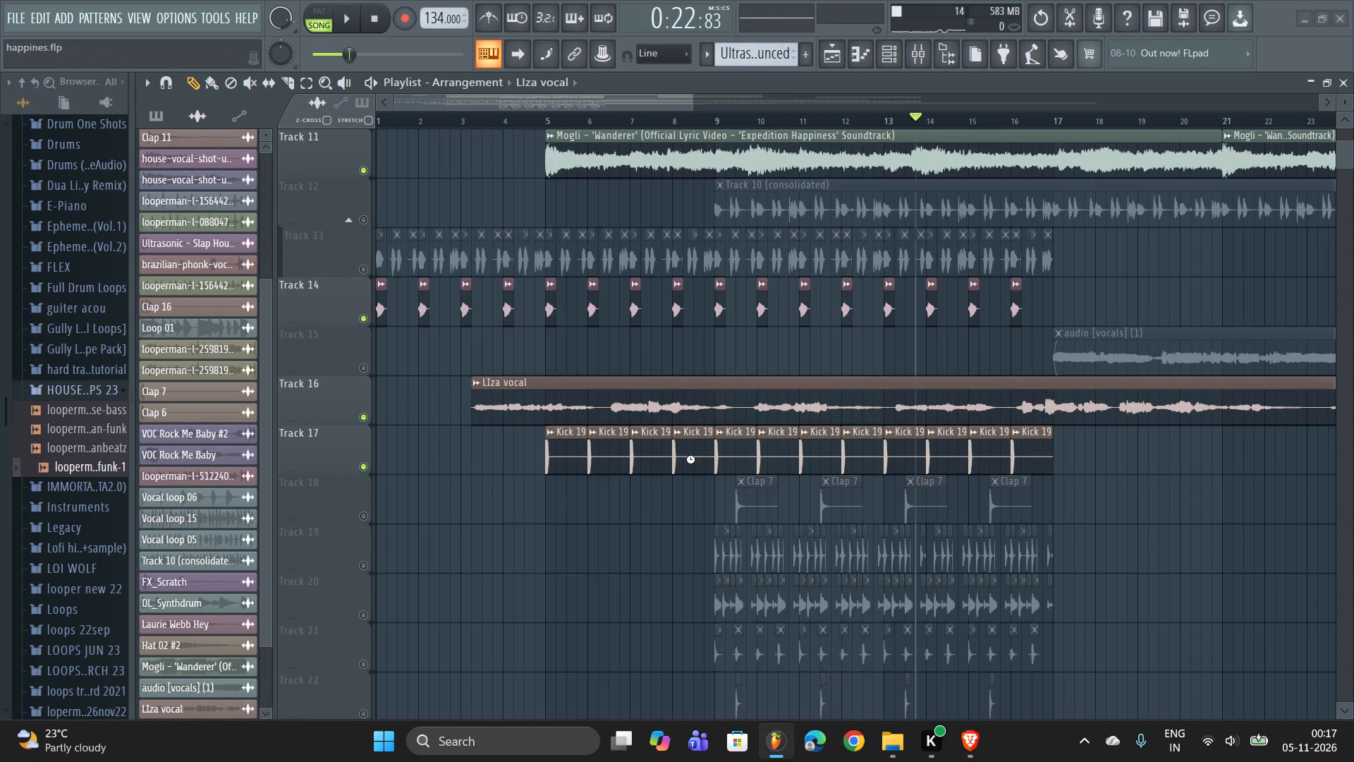
Move the LIza vocal clip on Track 16 to the start of bar 1.
click(698, 382)
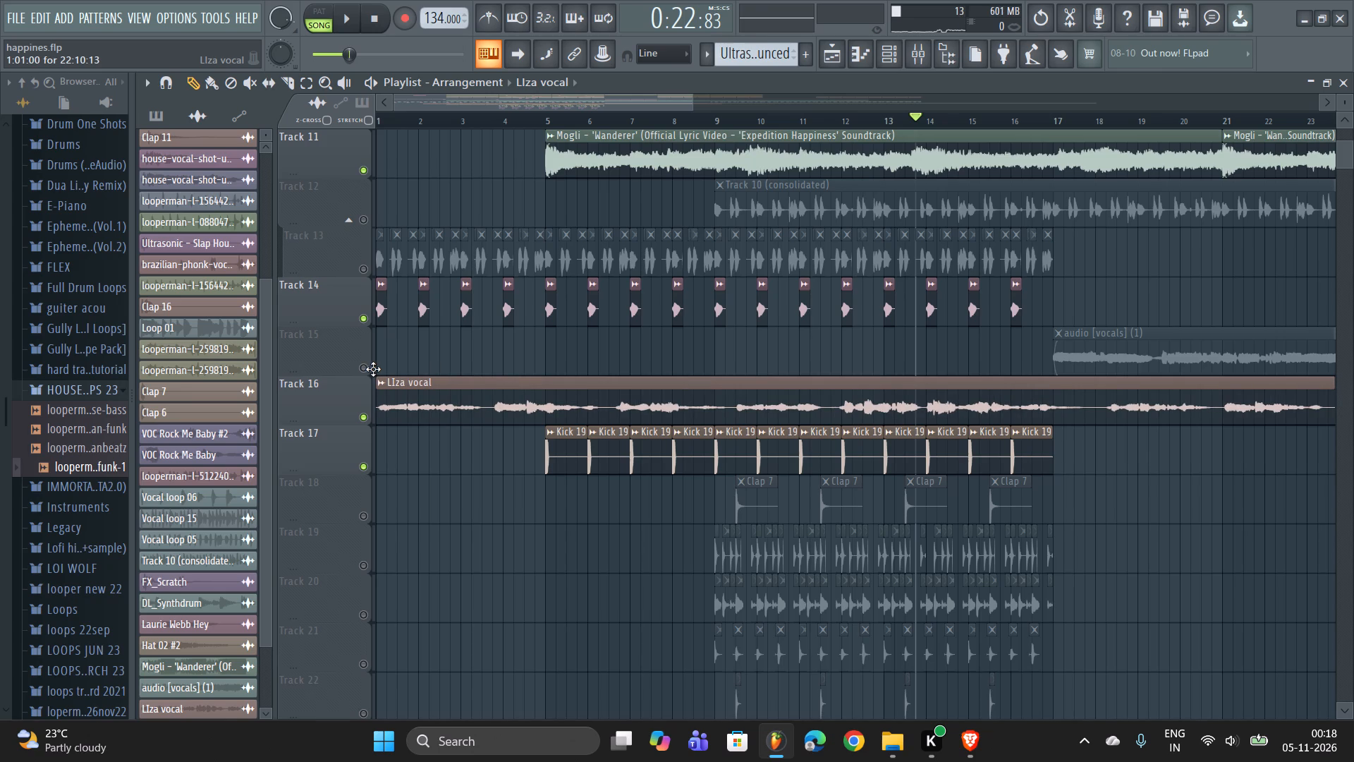